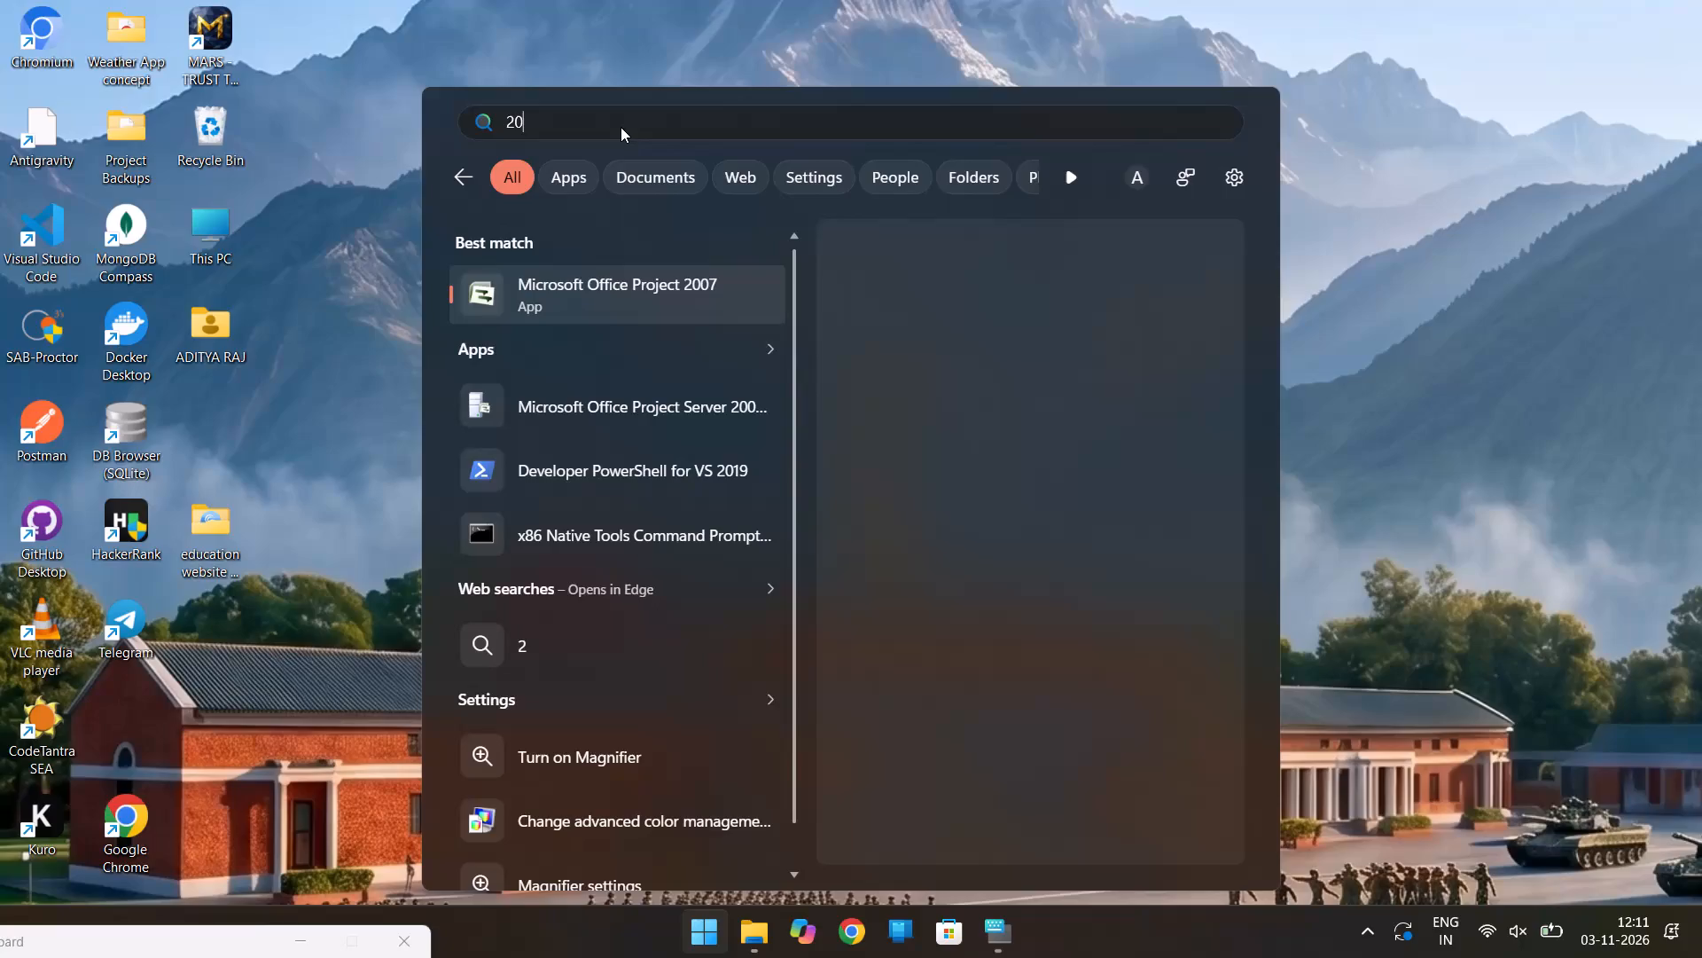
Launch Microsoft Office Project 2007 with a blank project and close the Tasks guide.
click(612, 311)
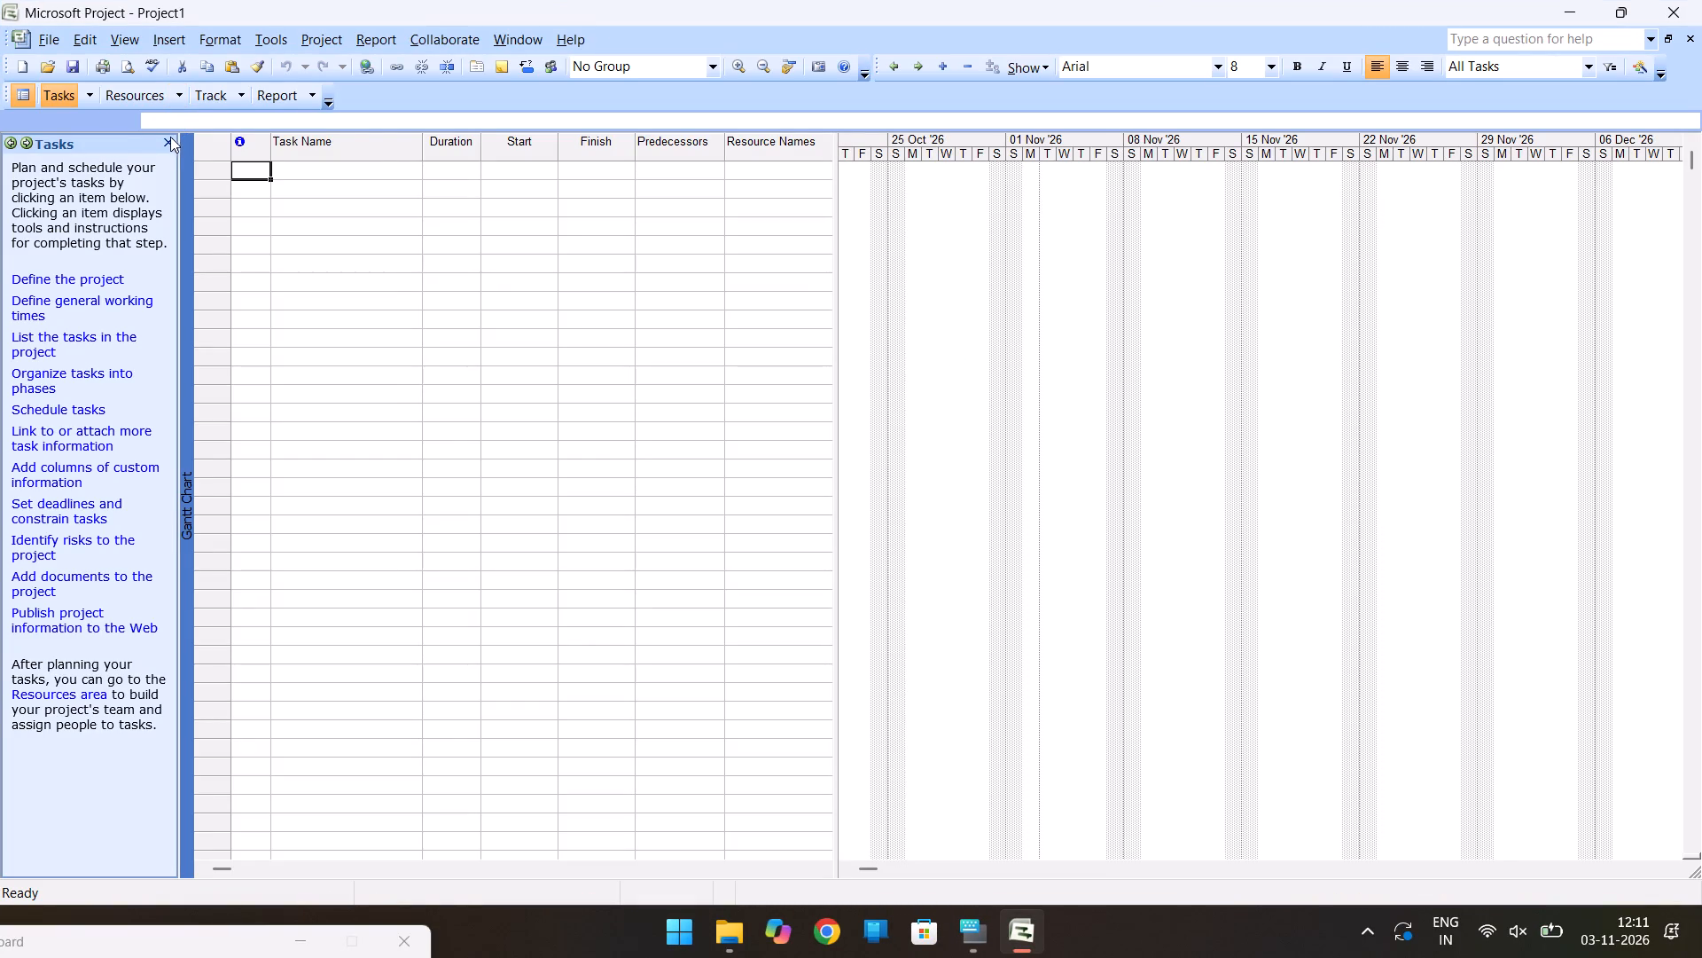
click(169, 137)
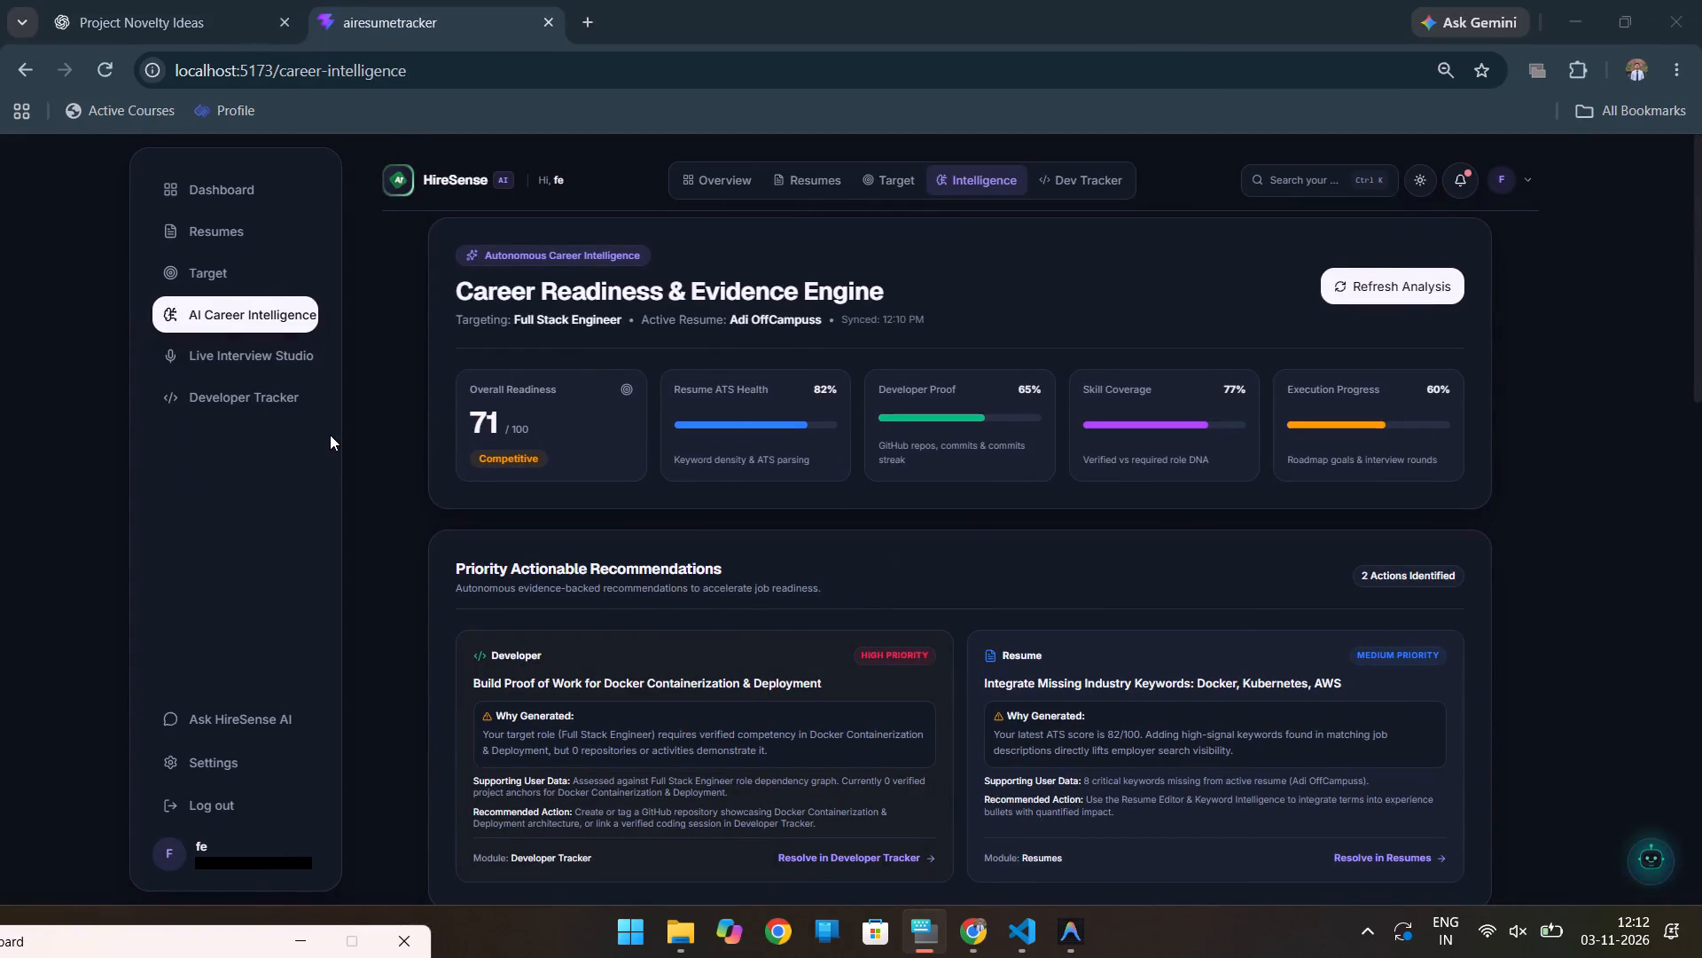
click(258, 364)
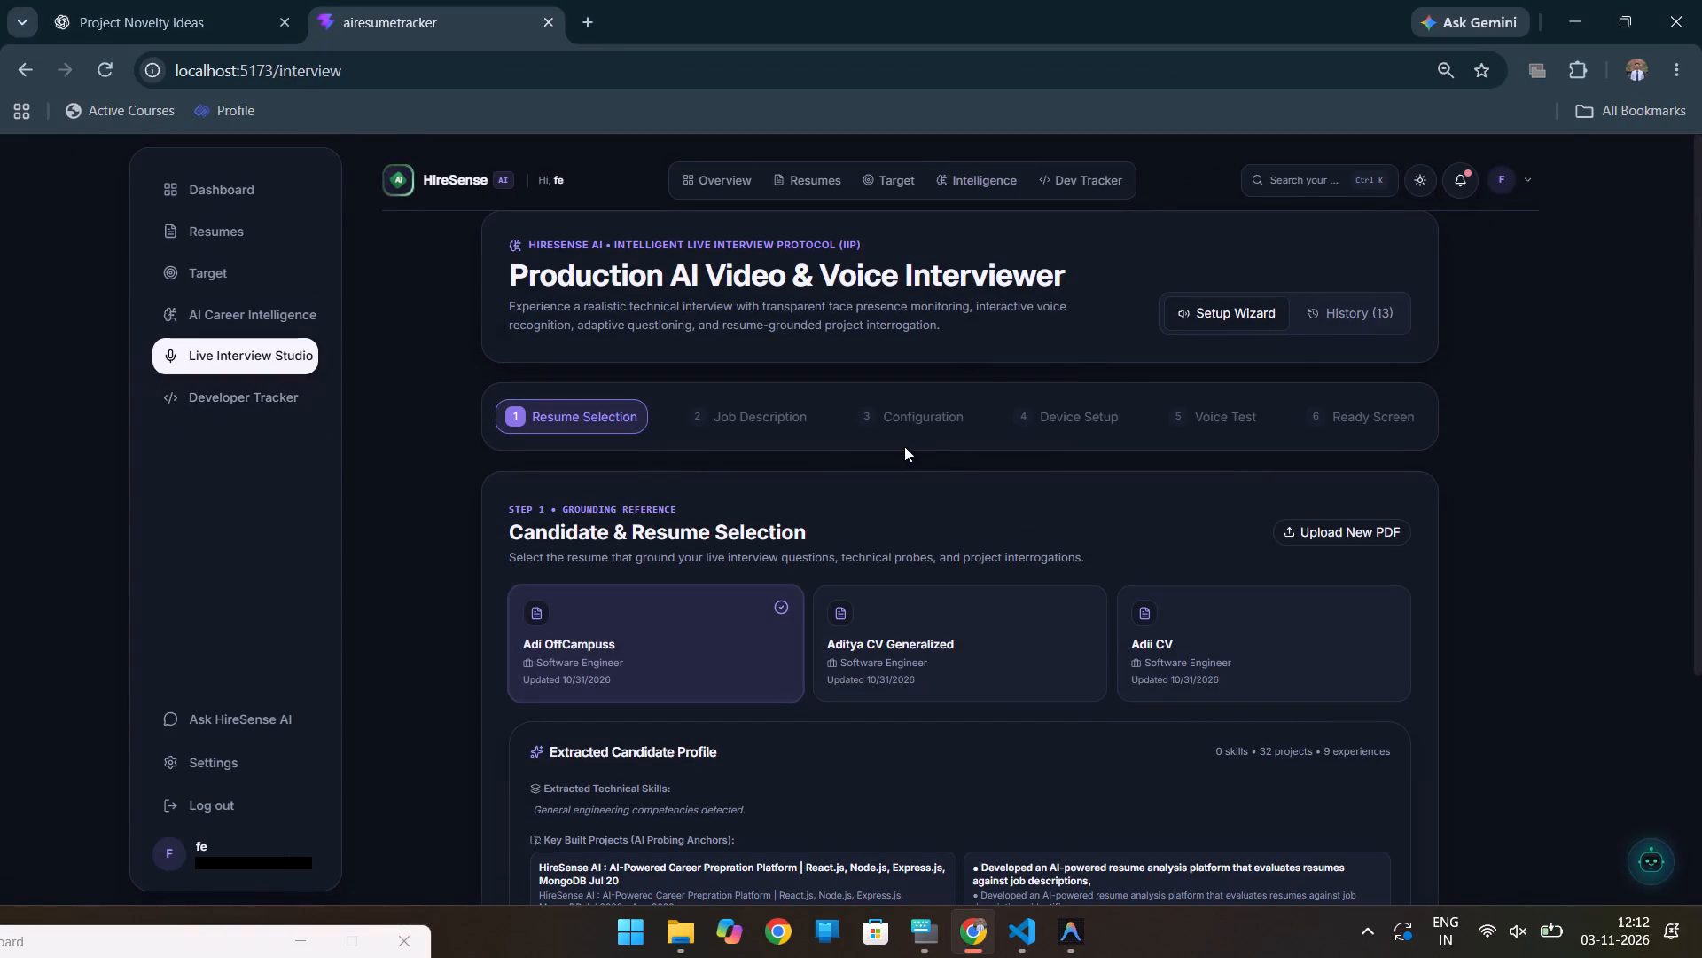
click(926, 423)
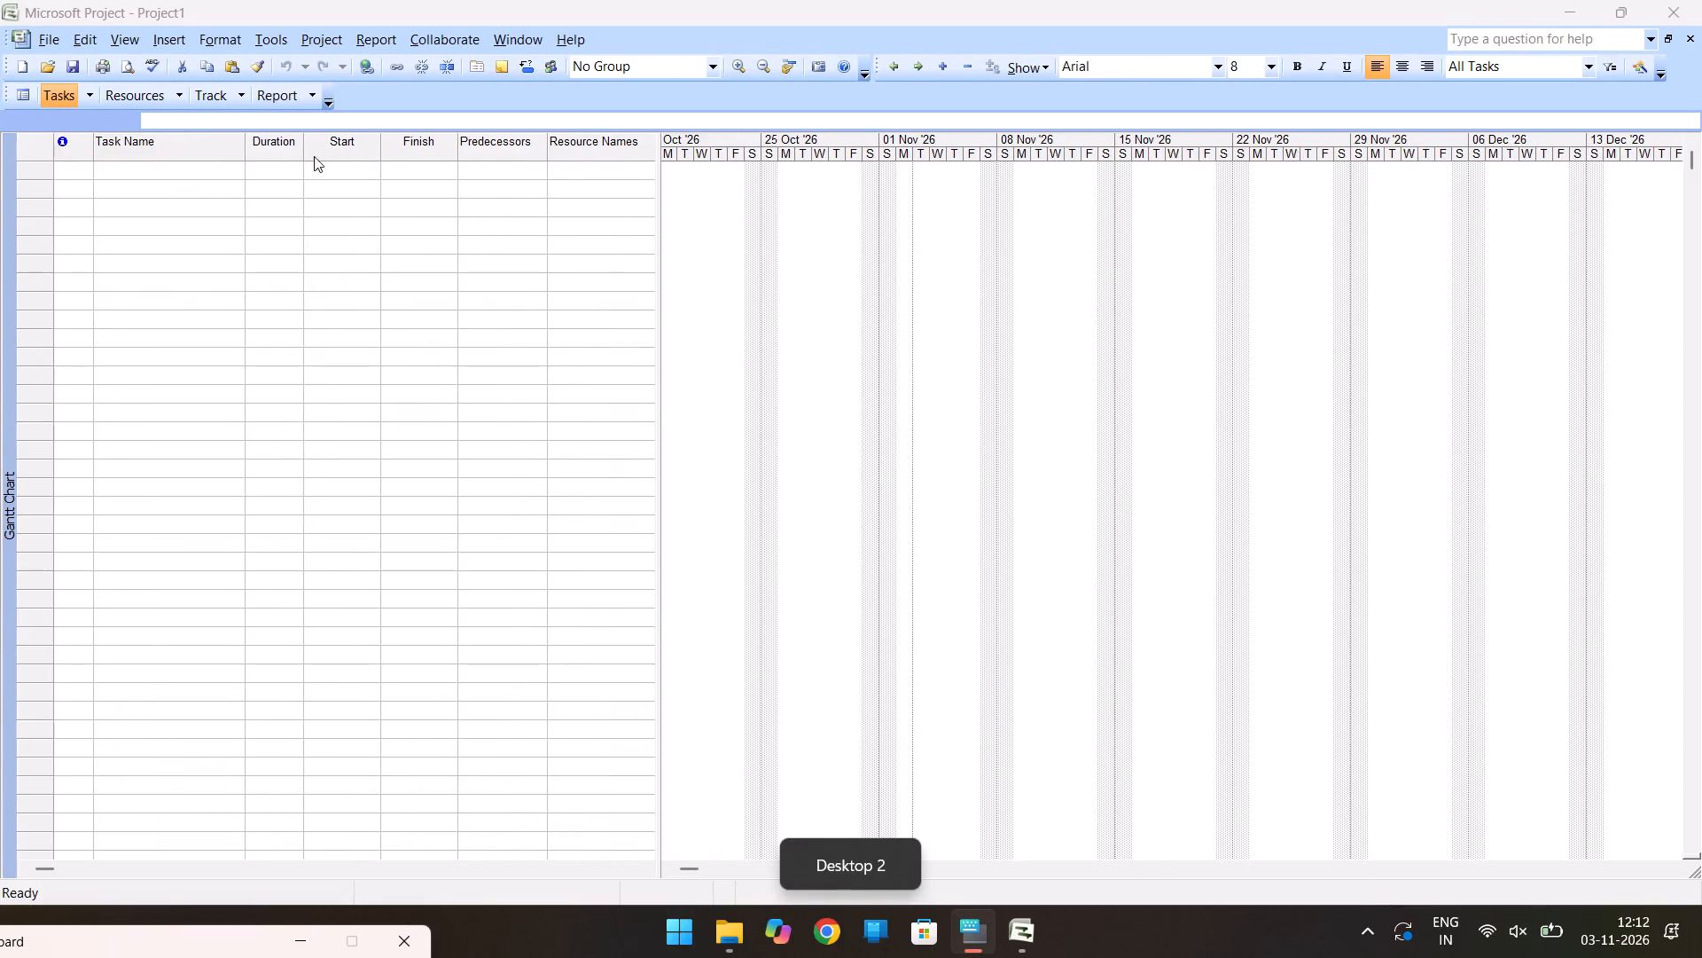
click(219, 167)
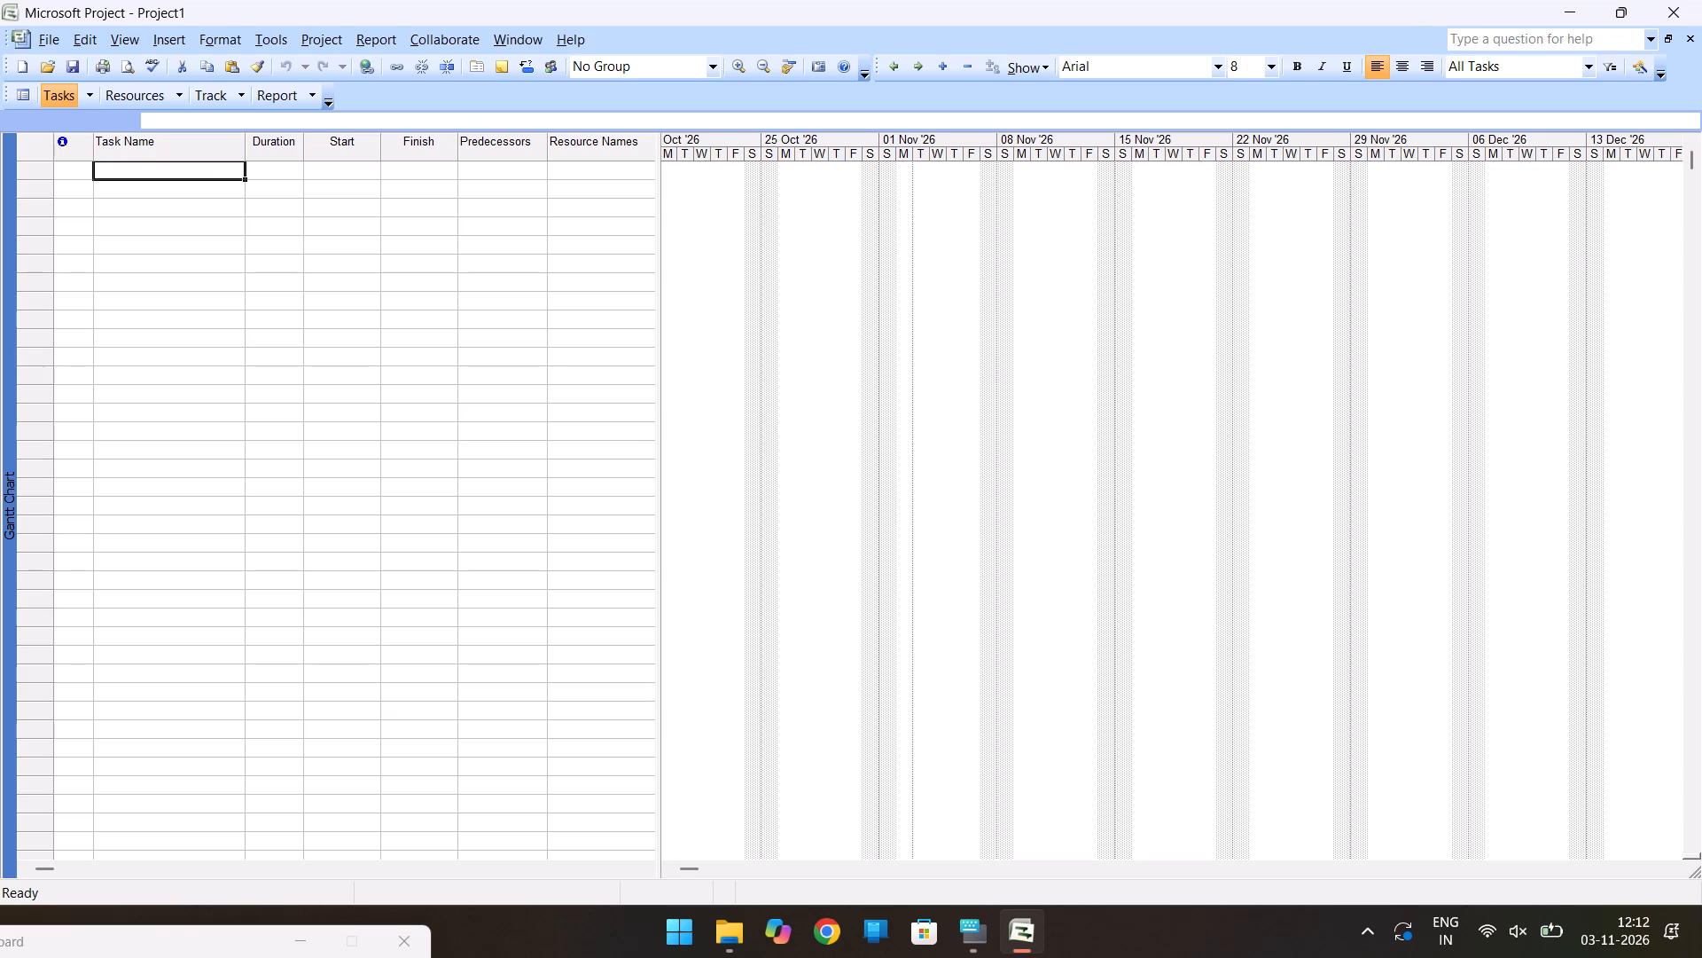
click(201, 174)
Switch to Google Chrome and open a new browser window with the first saved user profile.
click(838, 923)
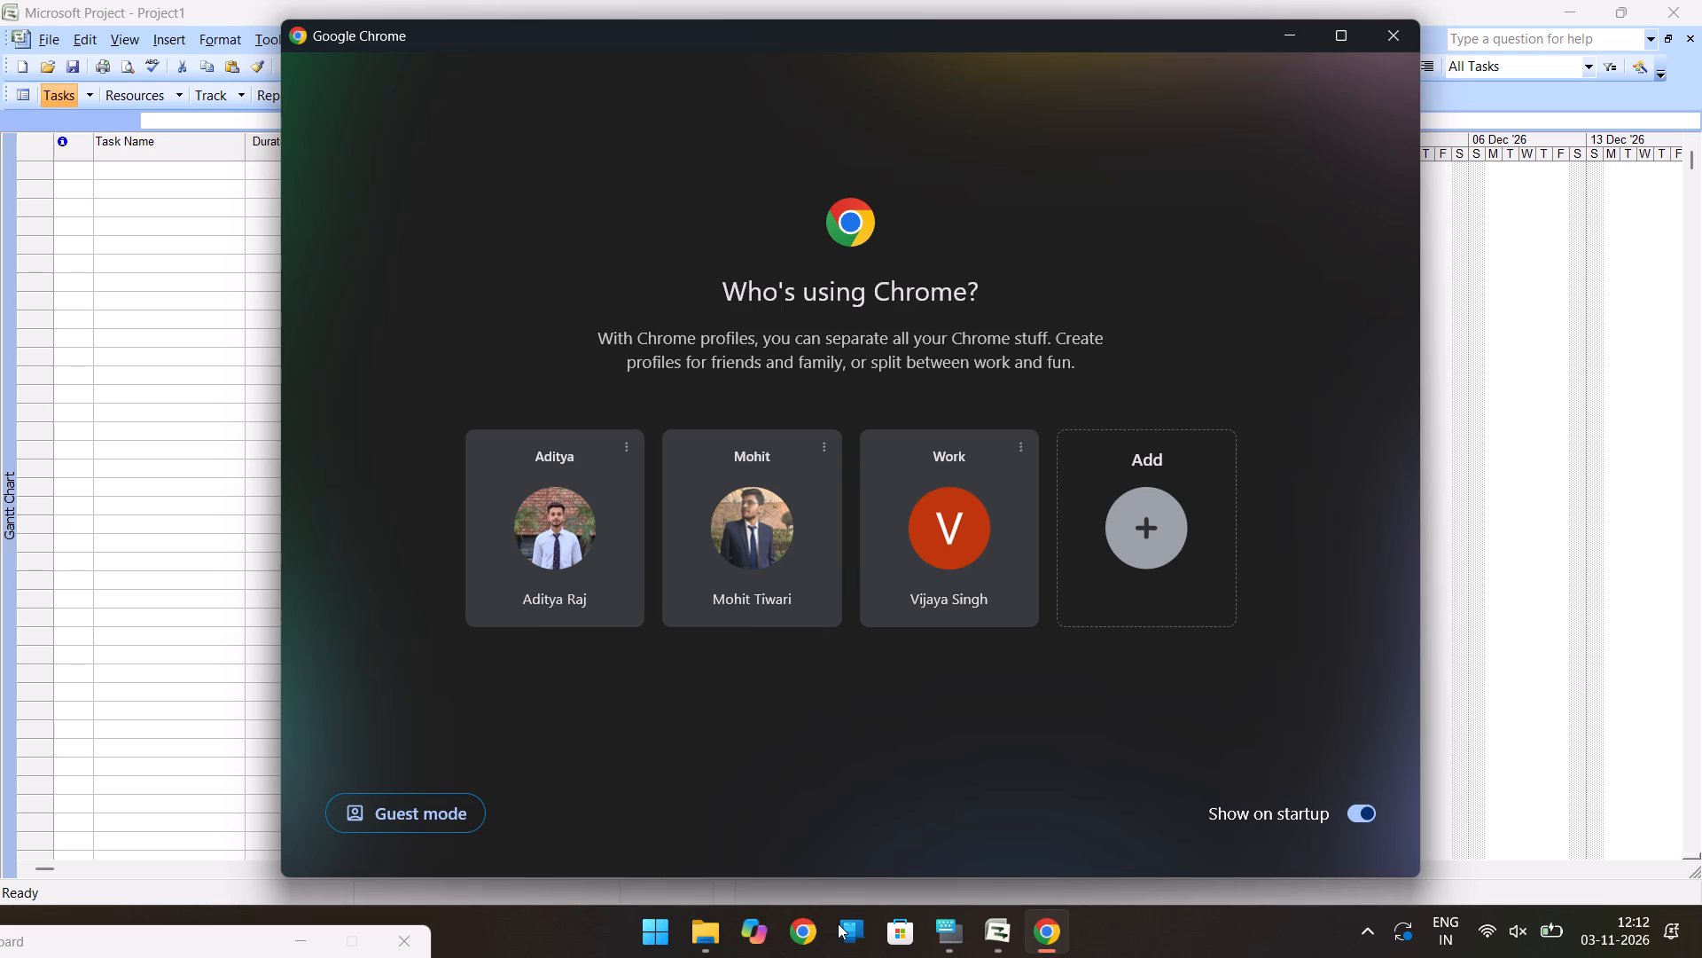
click(597, 514)
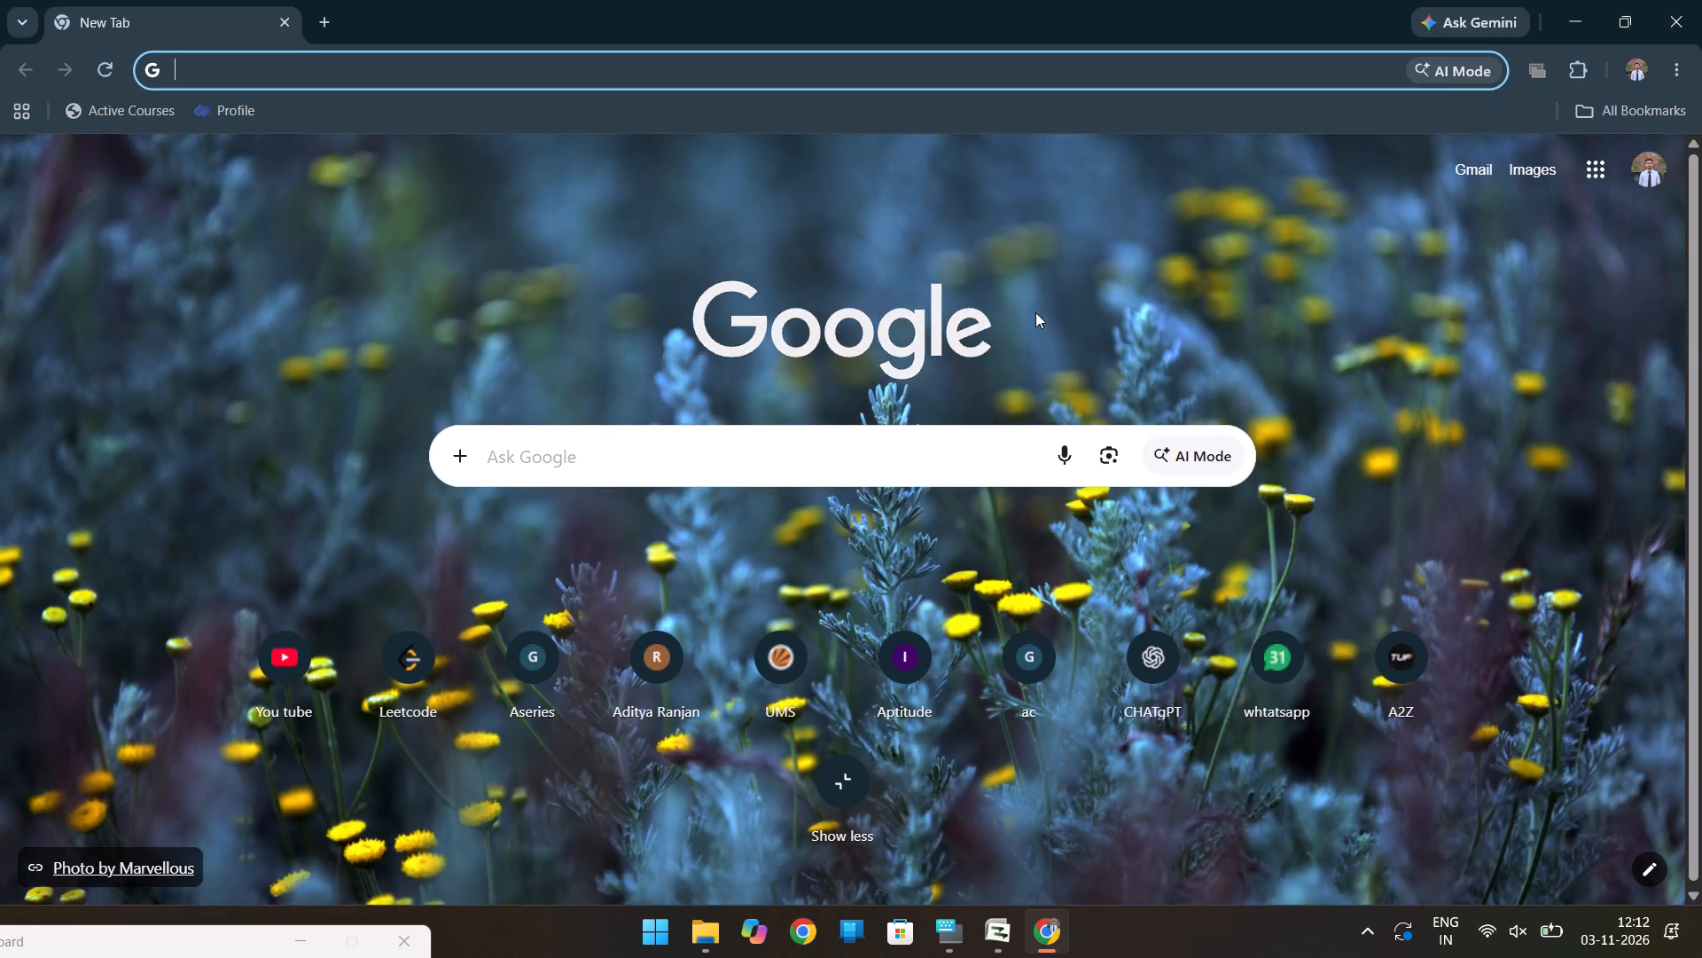
click(886, 75)
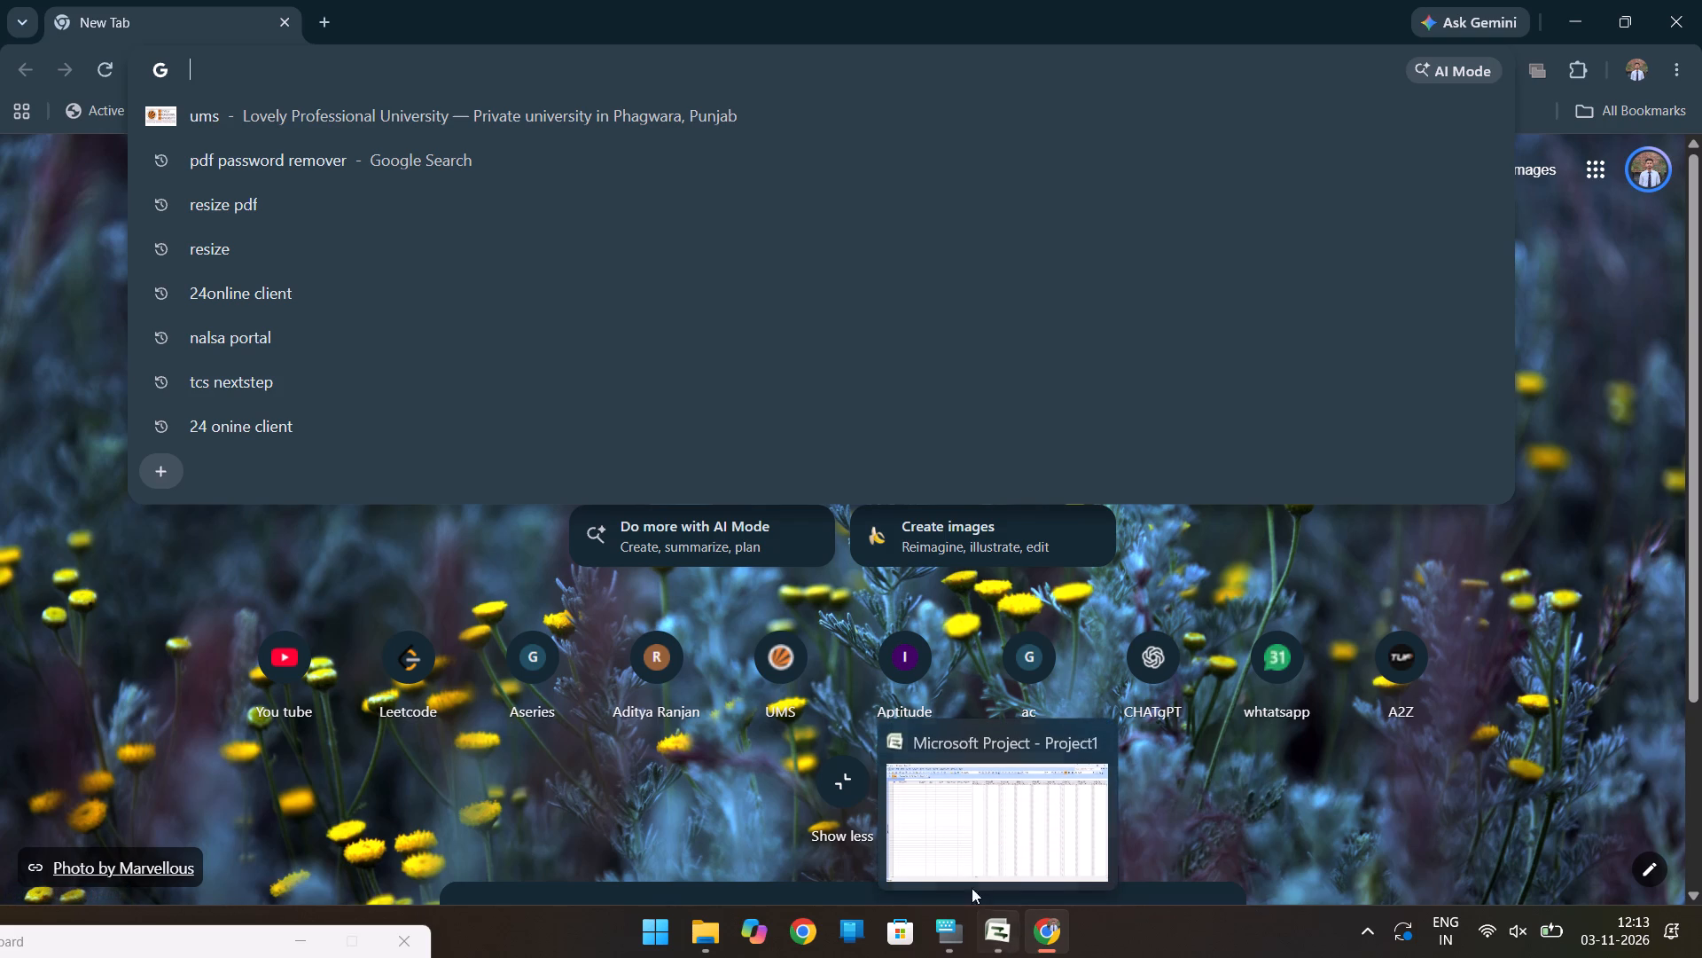
Switch to File Explorer and look through the drives and the cn and Documents folders for existing project files.
click(937, 801)
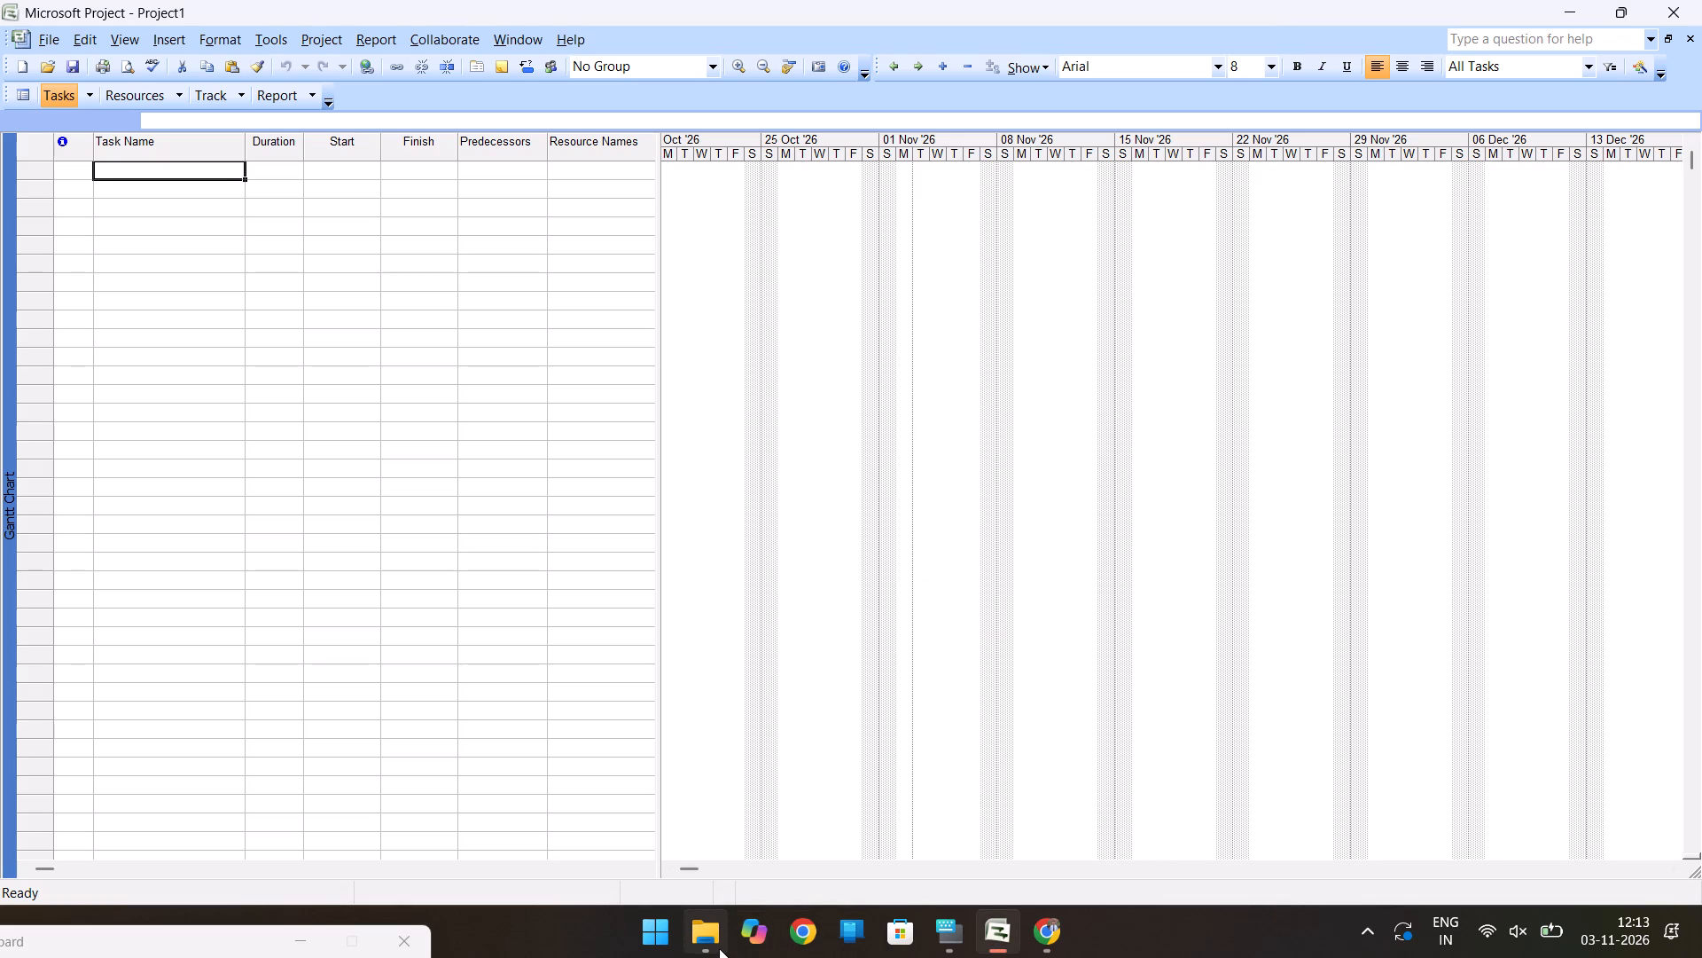
click(719, 948)
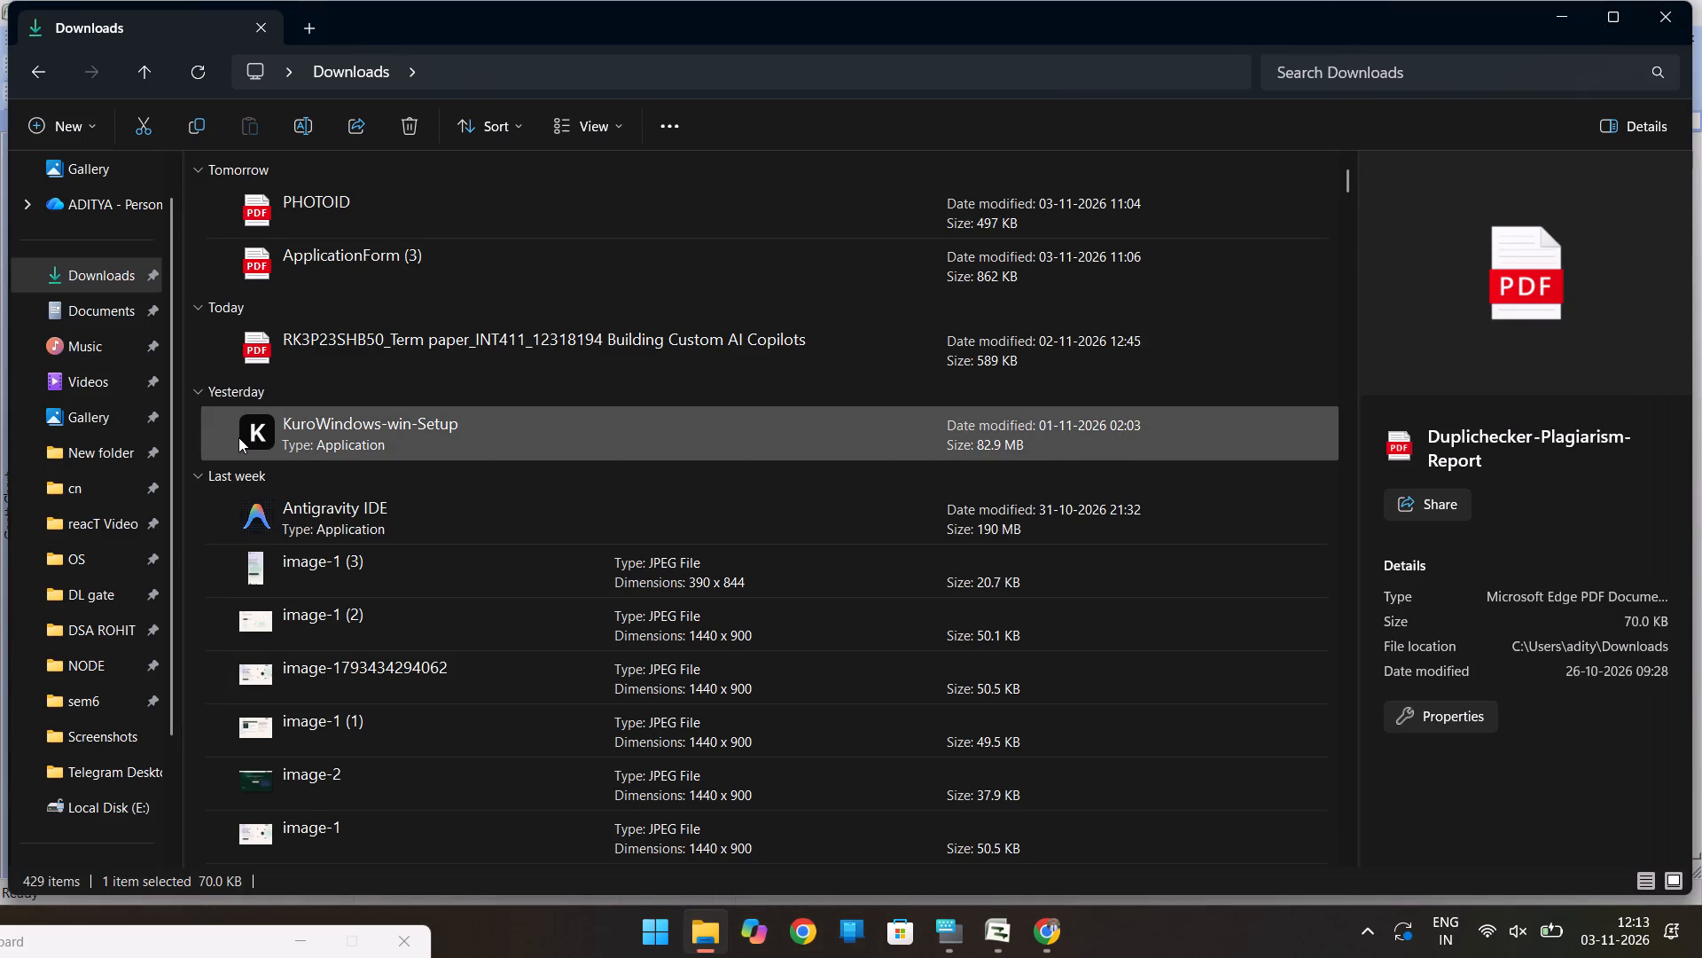
scroll(106, 682, down, 1)
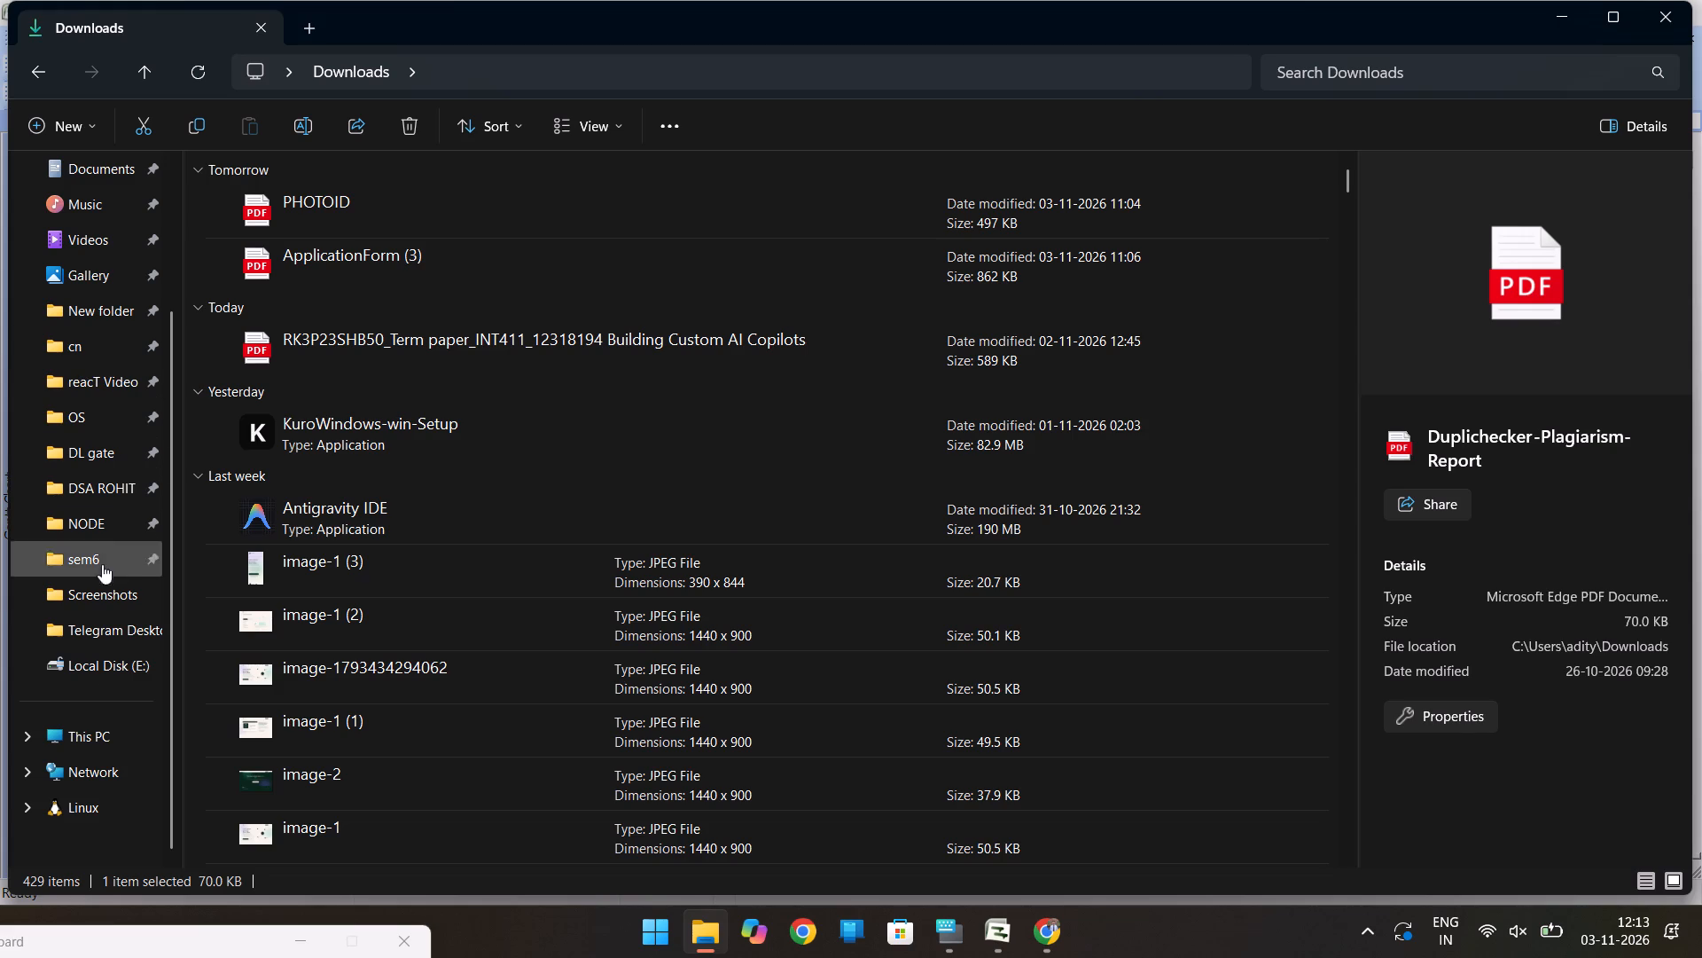
click(91, 724)
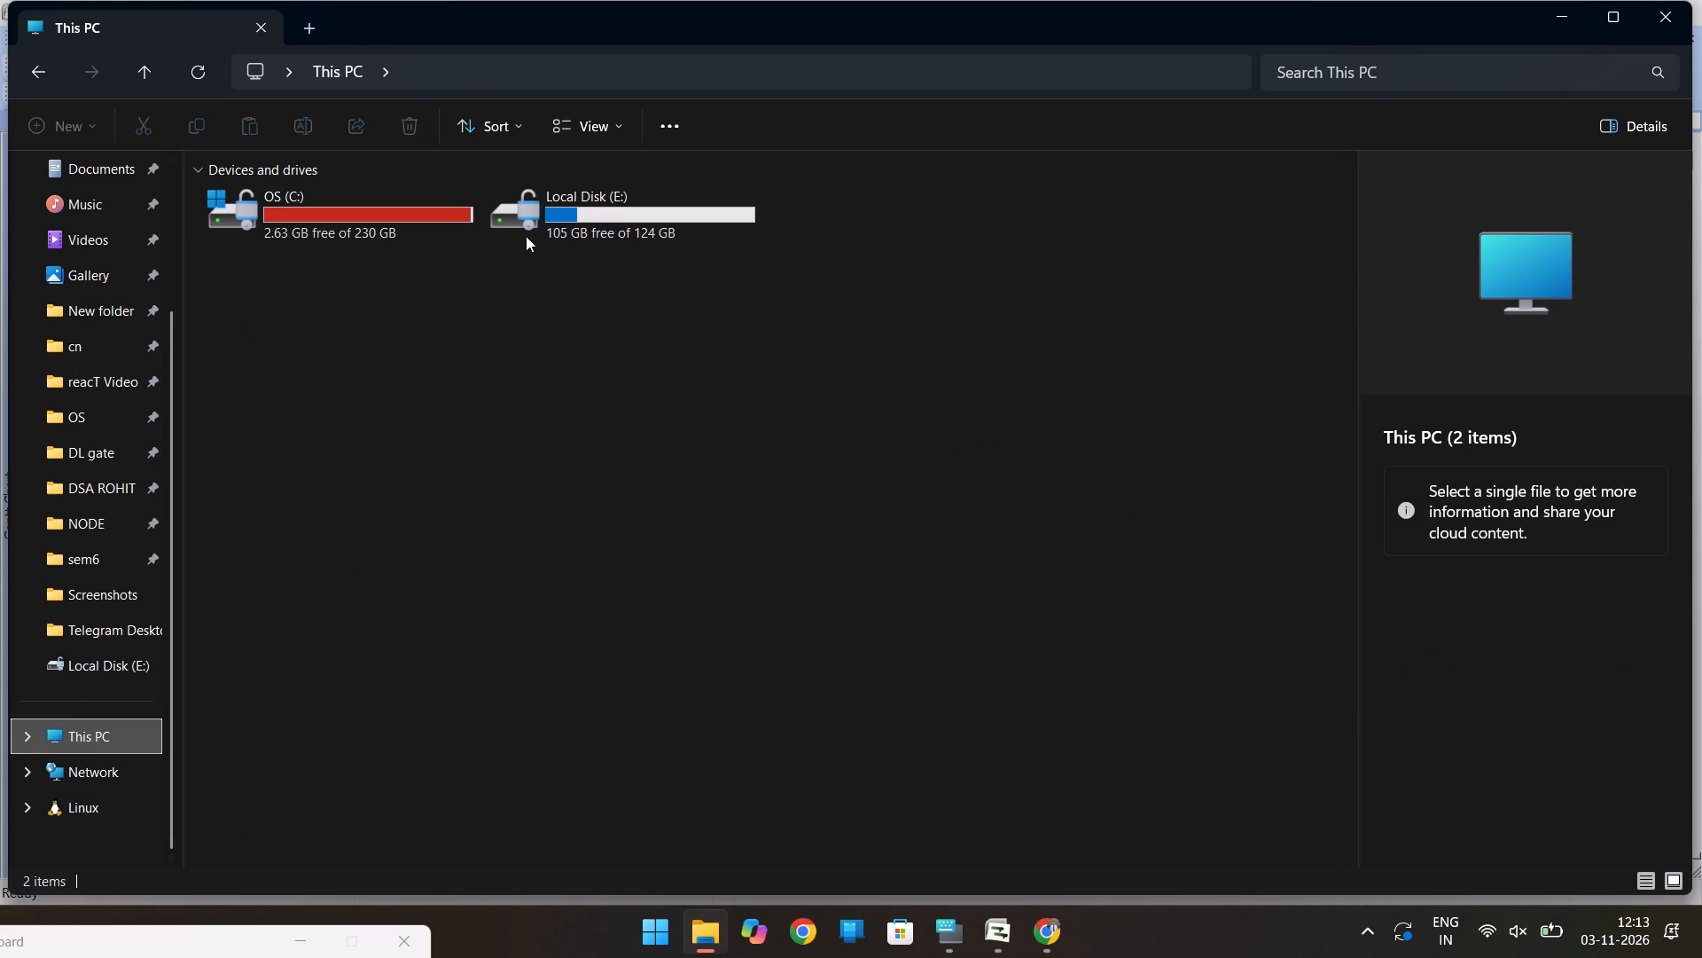
double_click(602, 221)
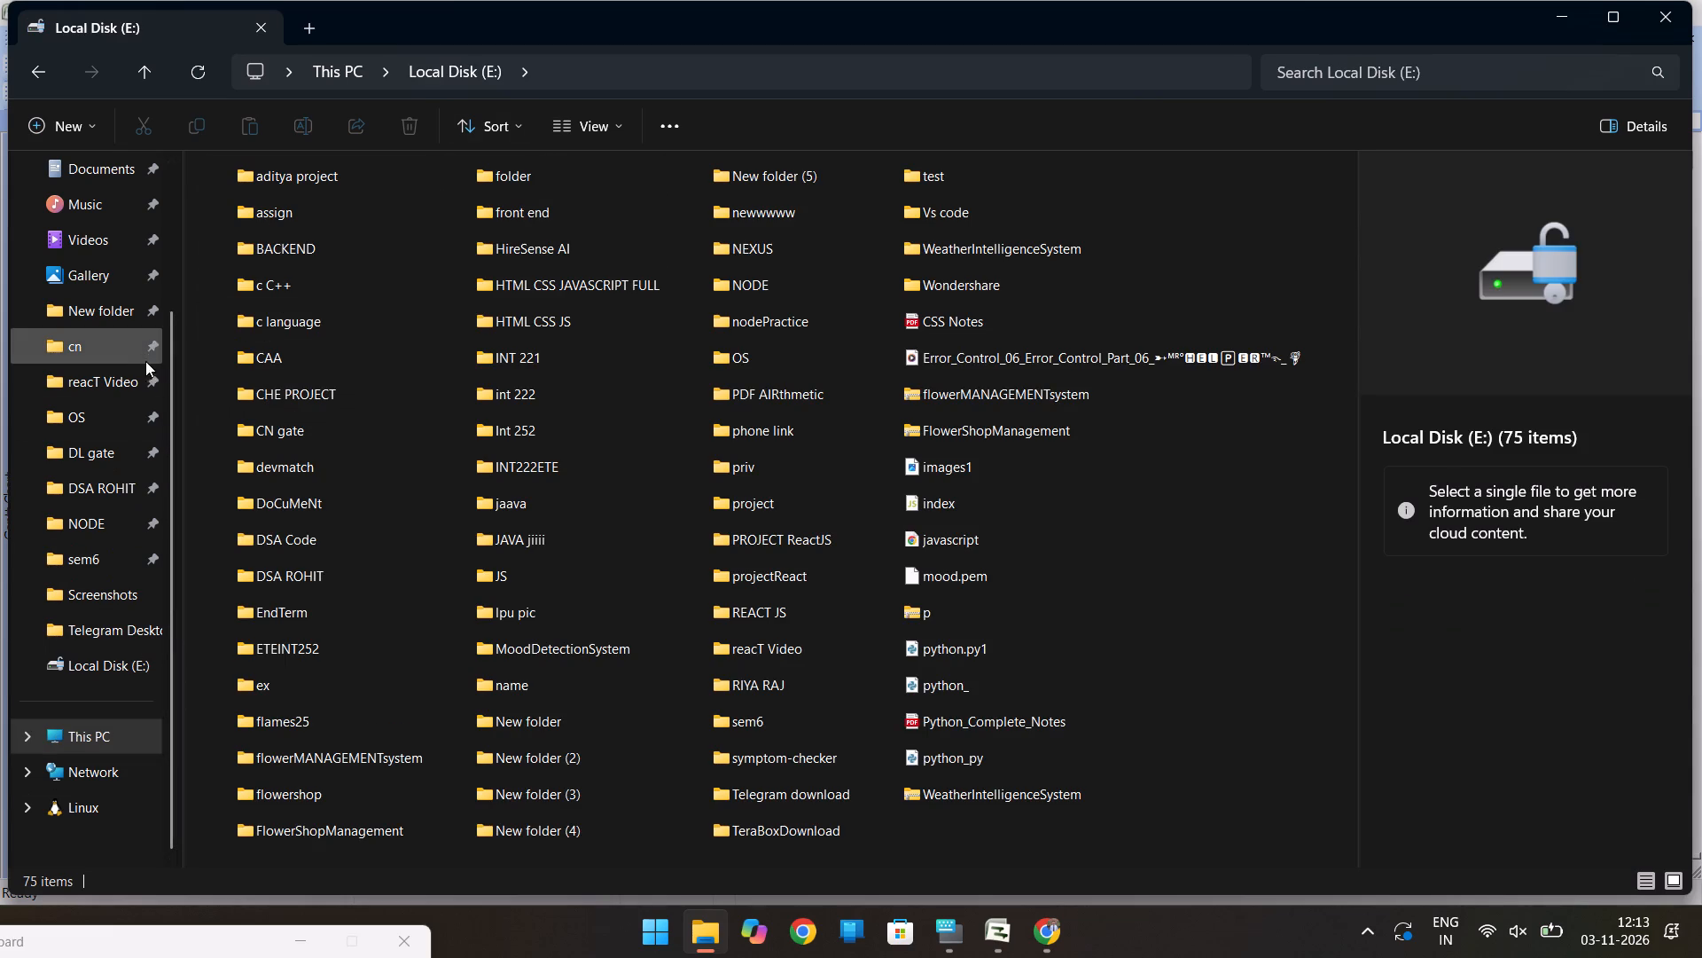
double_click(76, 342)
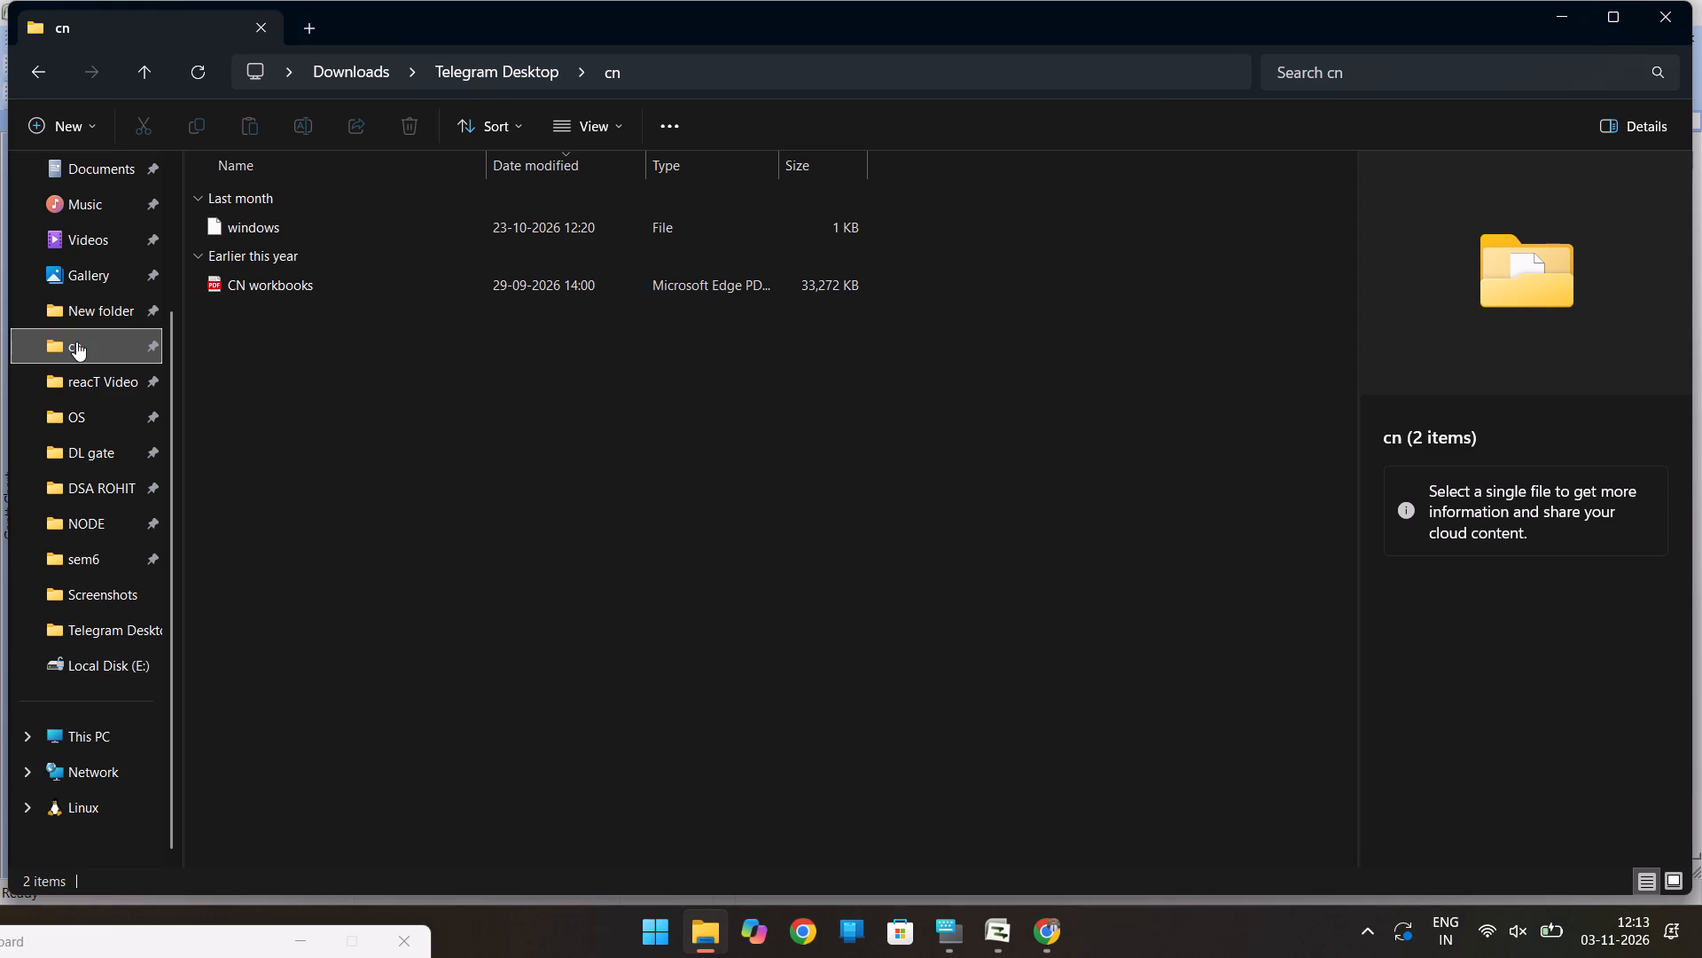
double_click(100, 165)
scroll(100, 165, up, 1)
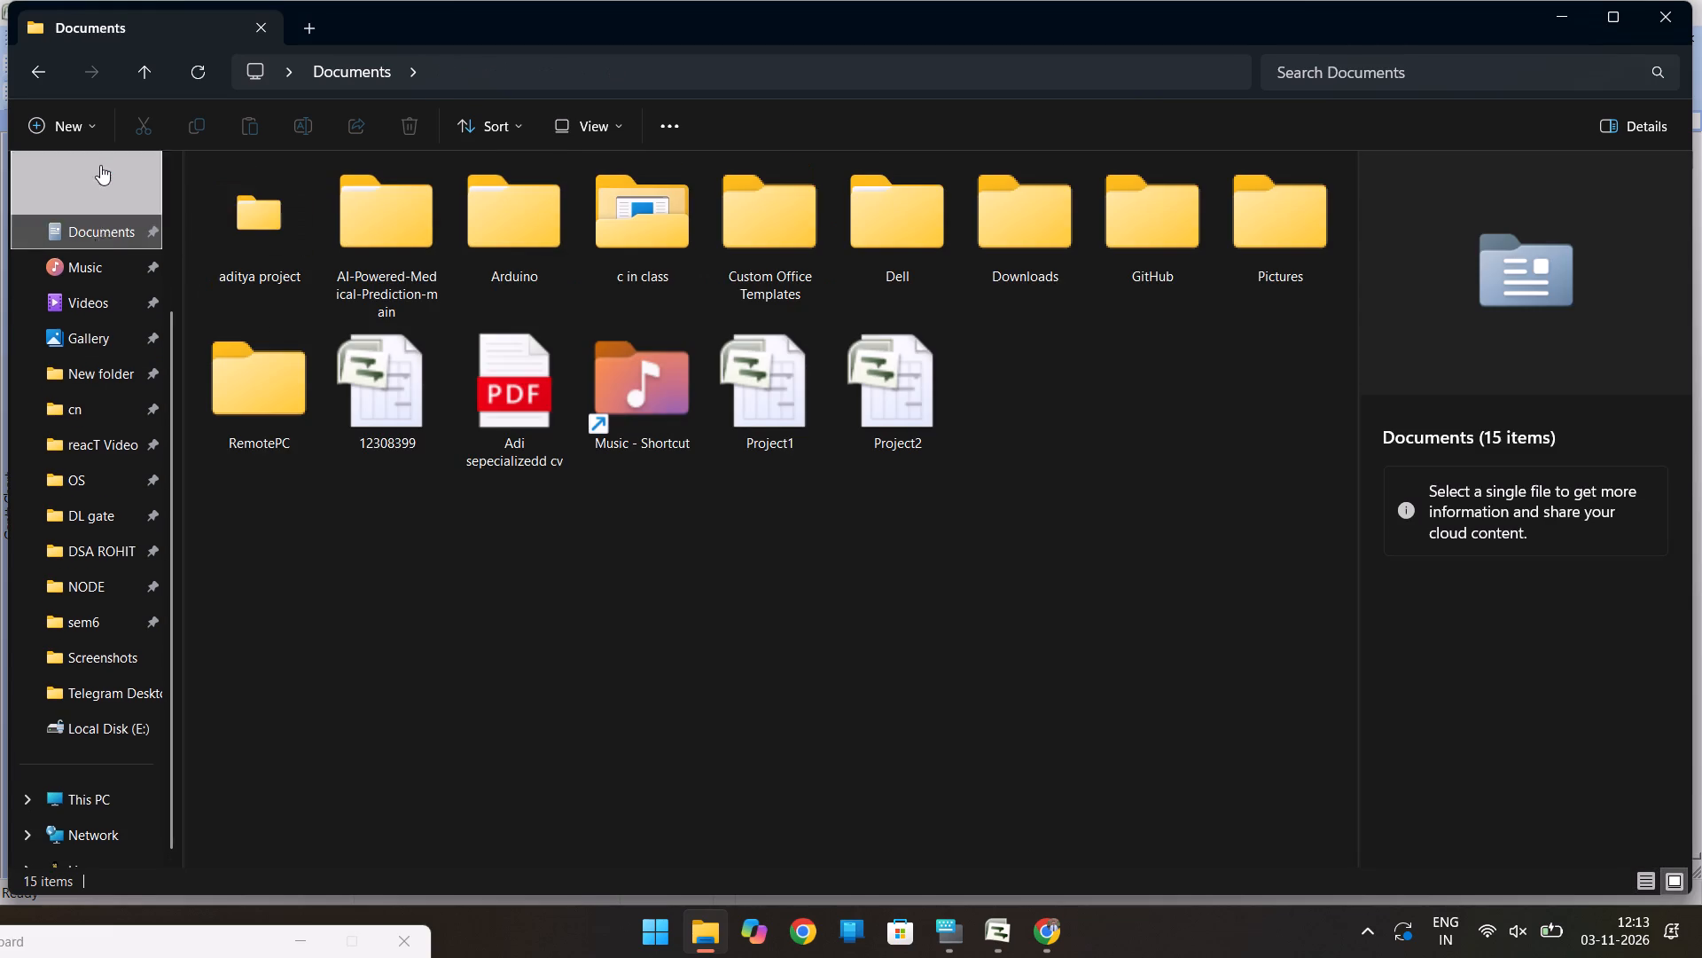
scroll(100, 165, up, 1)
double_click(738, 404)
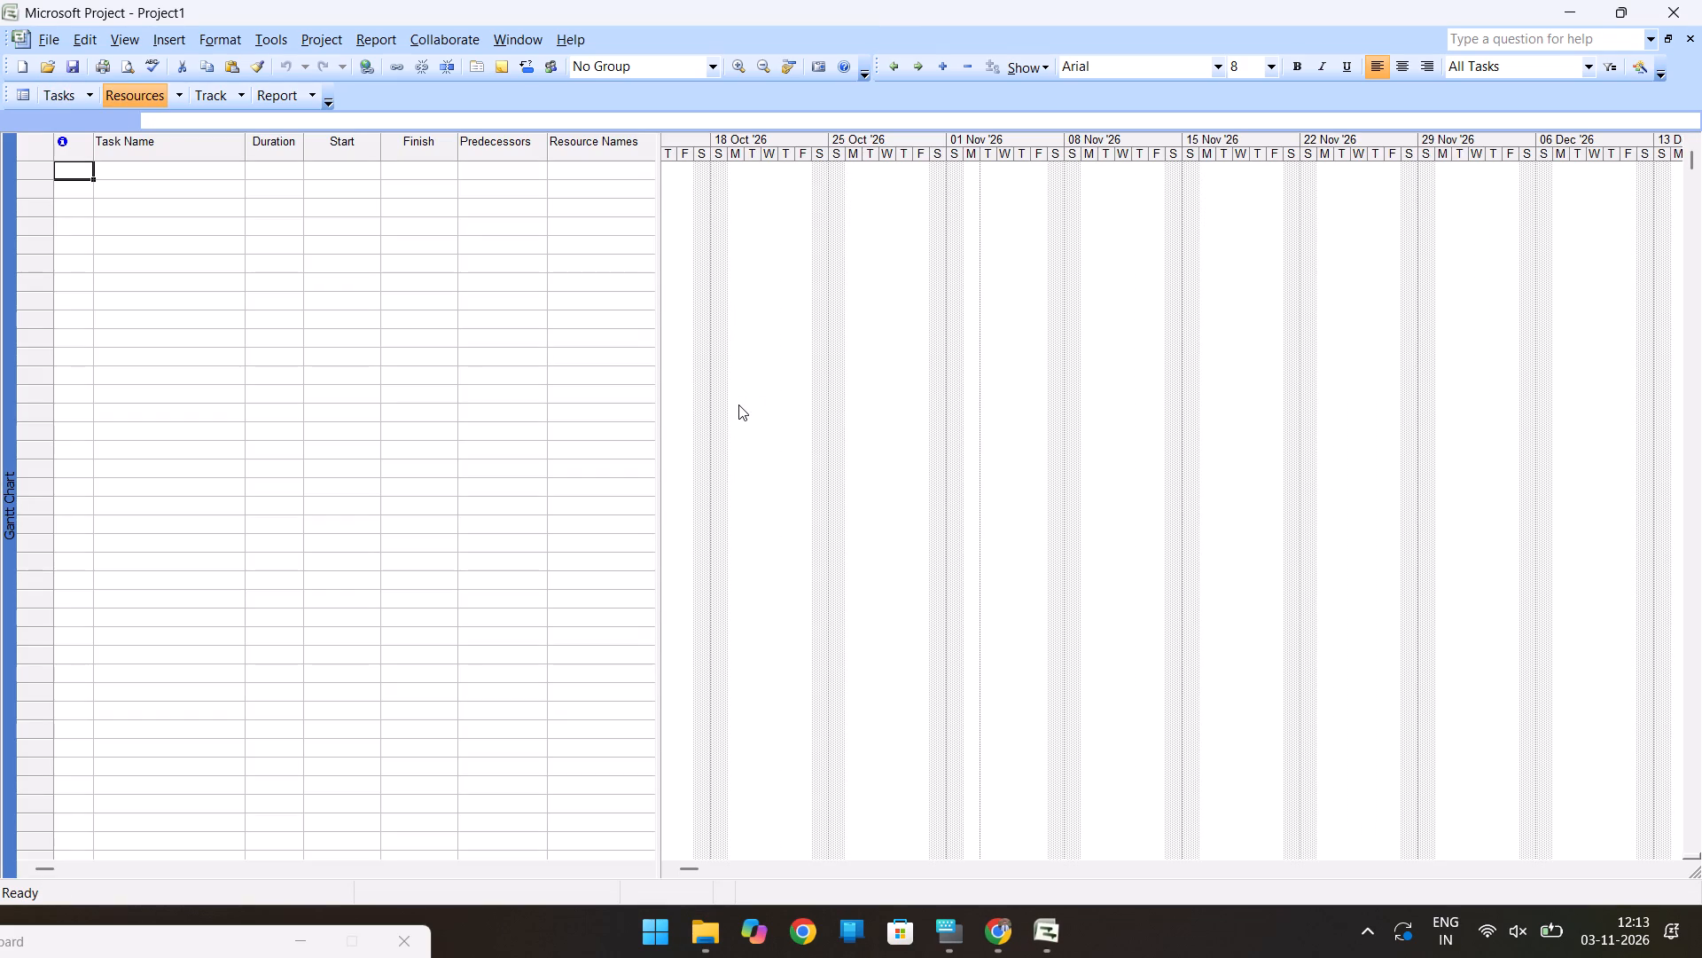
click(1701, 0)
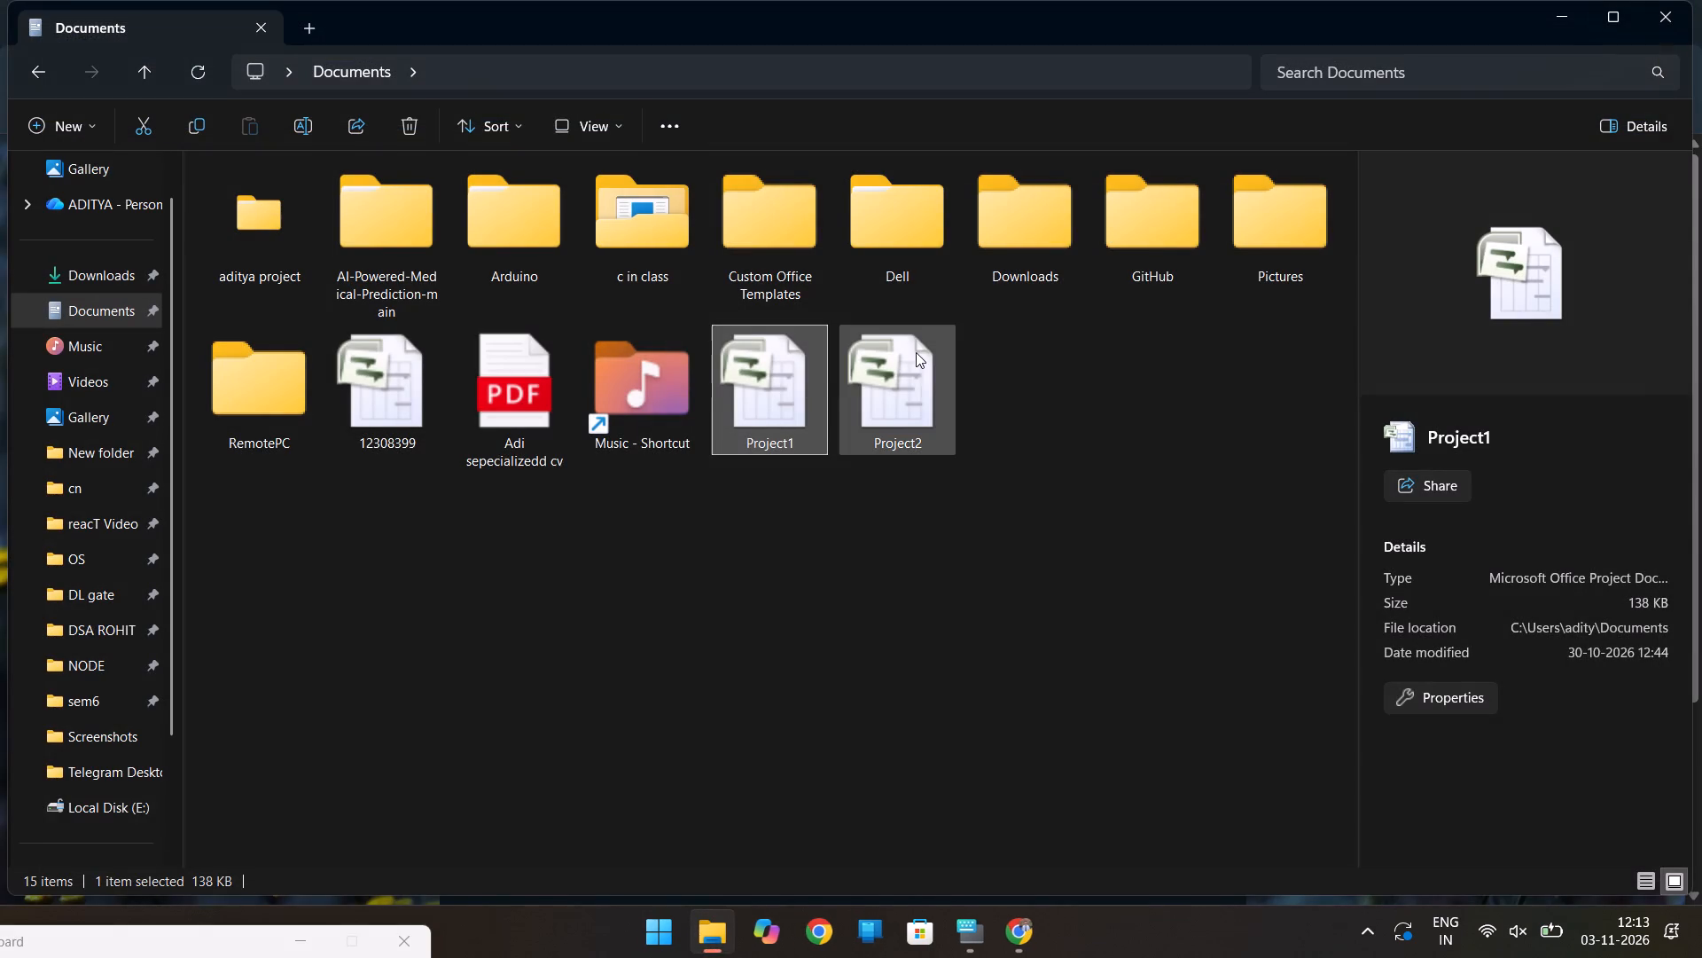
double_click(892, 374)
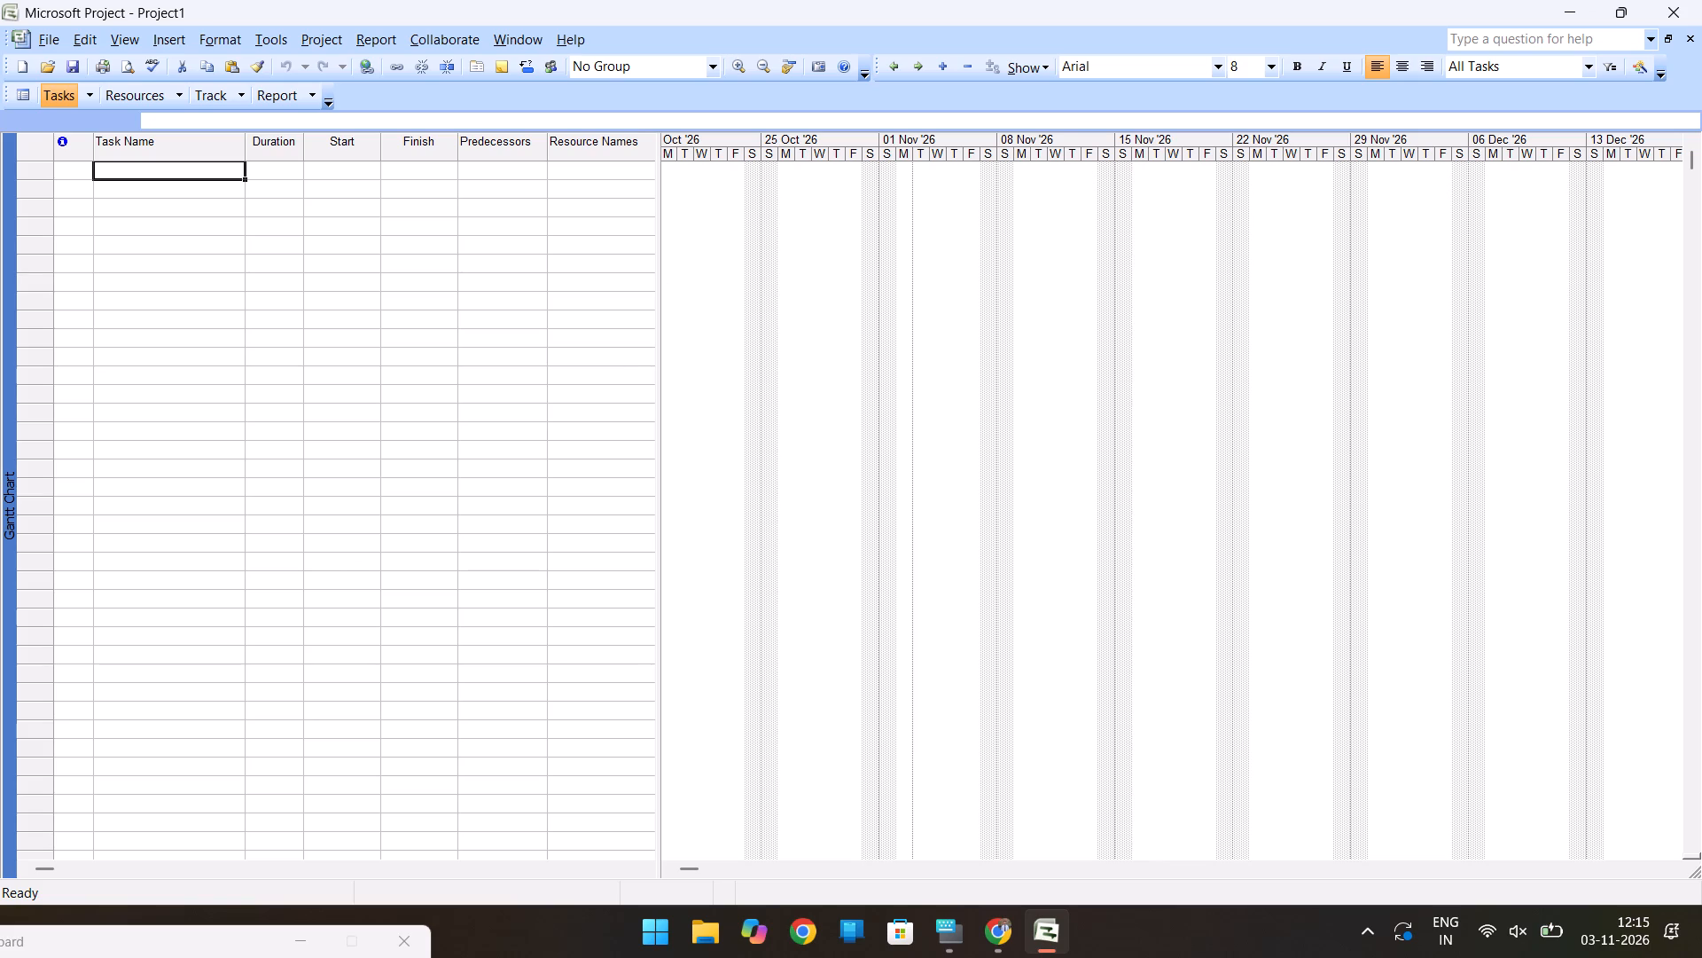
text(Project Initiation)
key(Return)
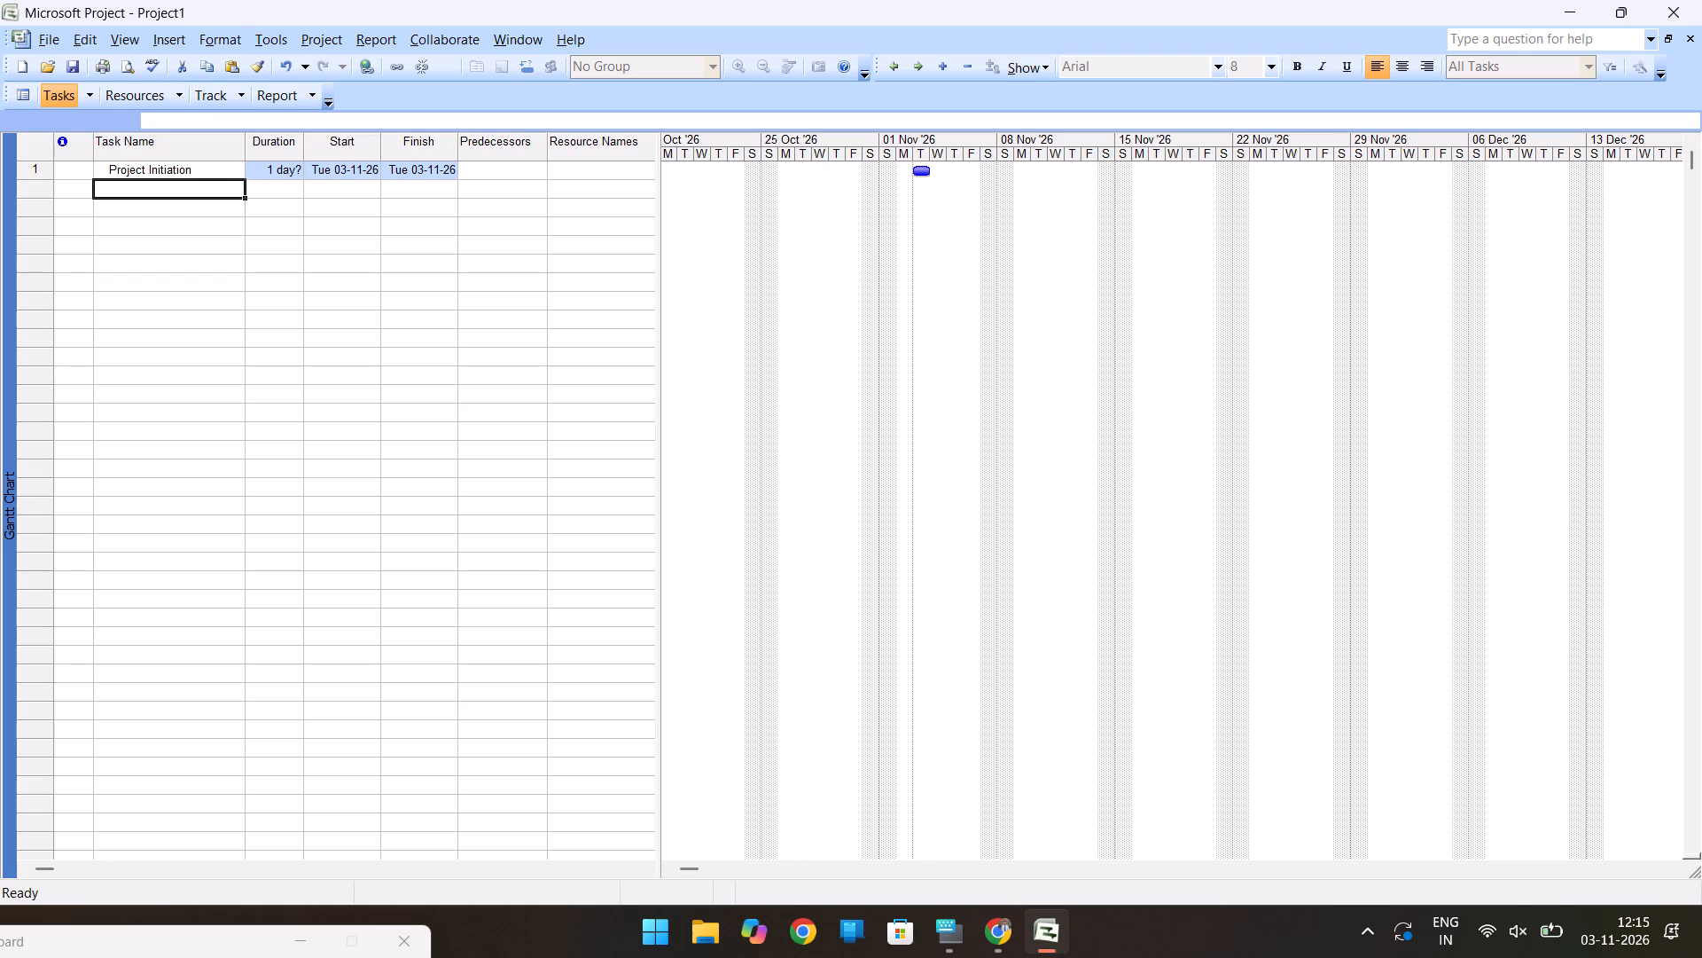
Add the tasks Analaysis, Accuaracy and validation in the rows below Project Initiation.
click(197, 187)
text(Re)
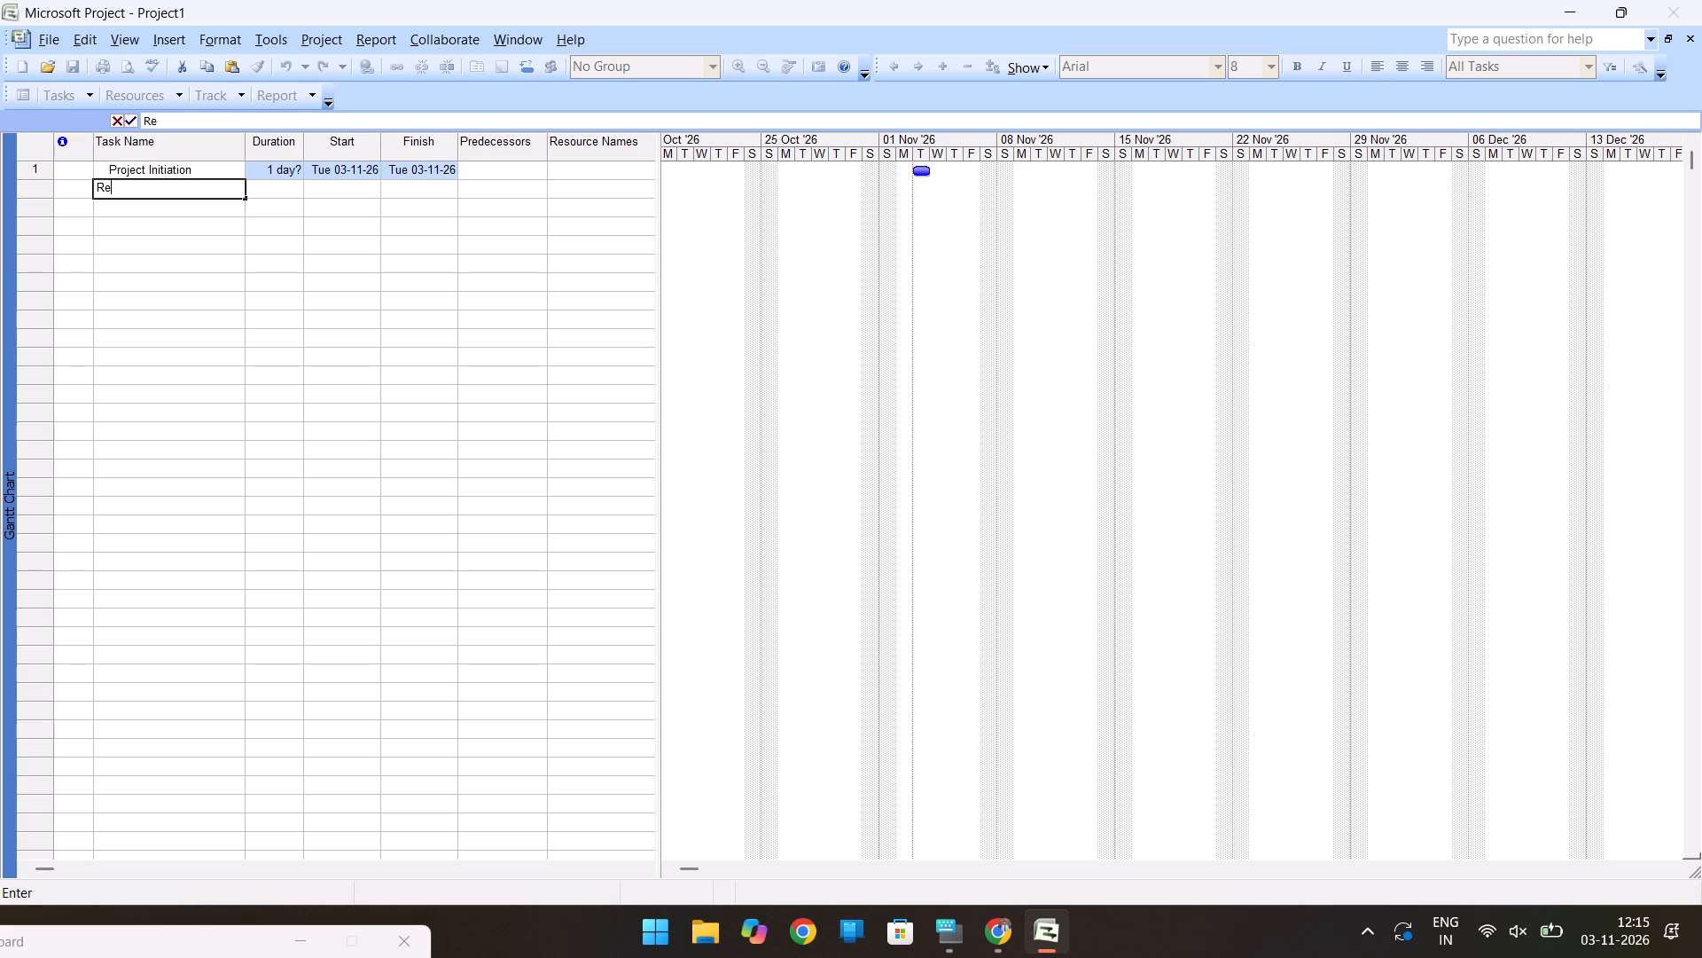
key(BackSpace)
key(BackSpace)
key(BackSpace)
text(Nal)
key(BackSpace)
key(BackSpace)
key(BackSpace)
key(BackSpace)
text(Analaysisi)
key(BackSpace)
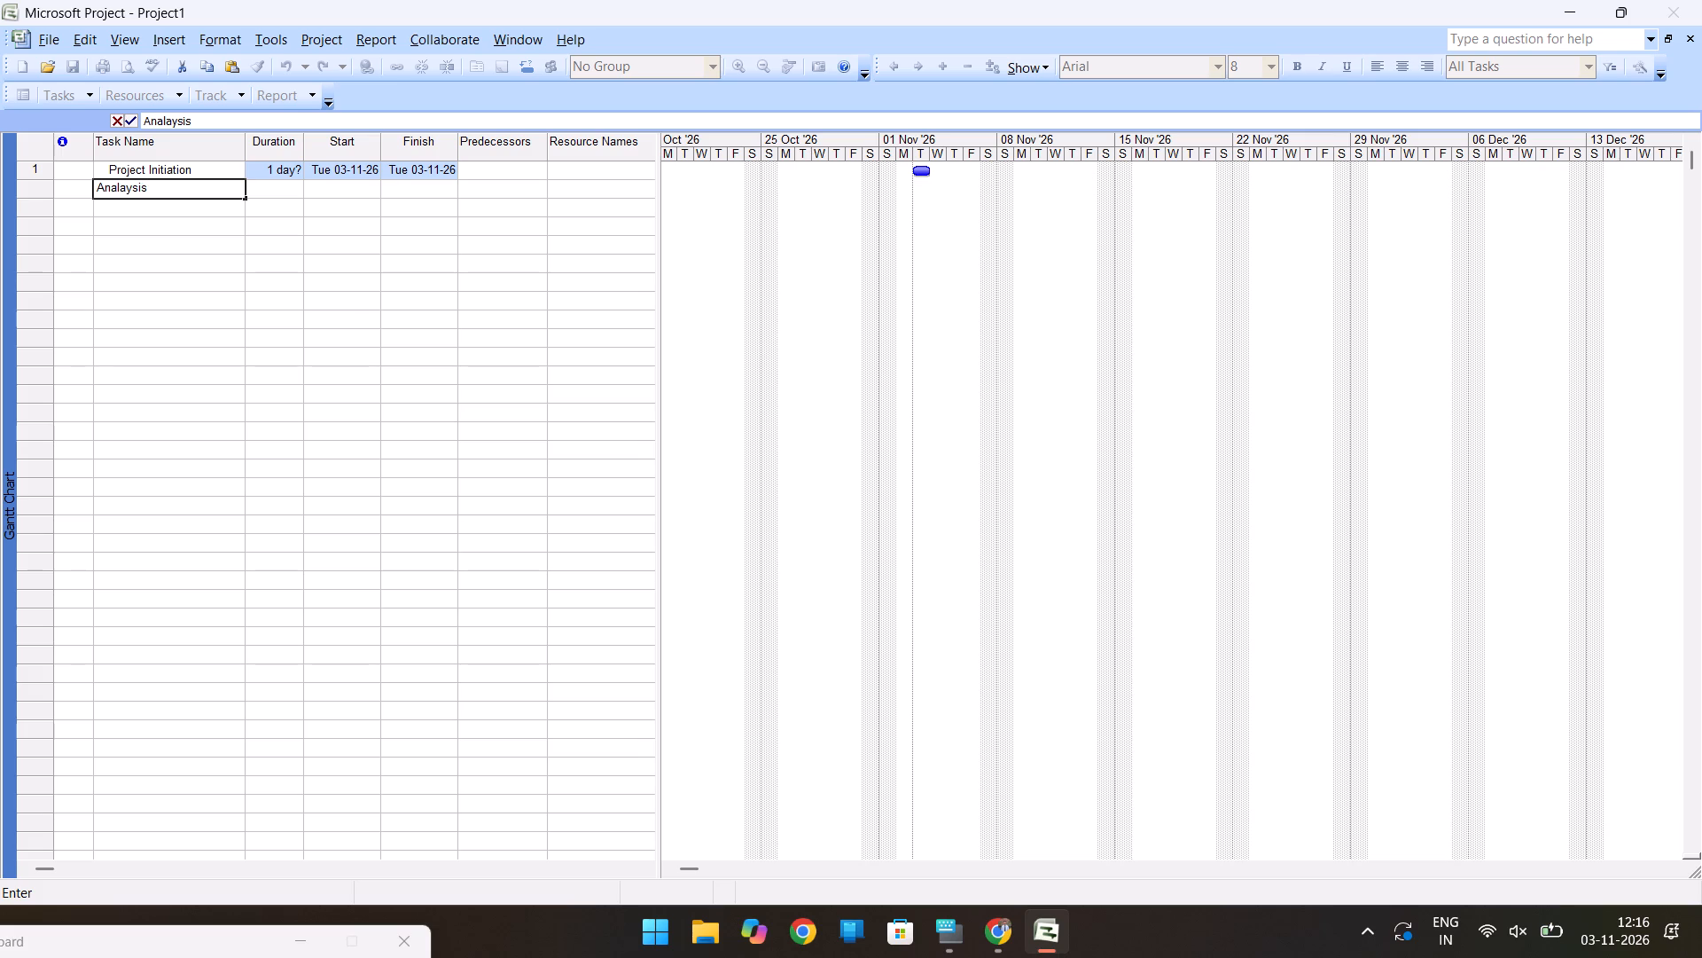
key(Return)
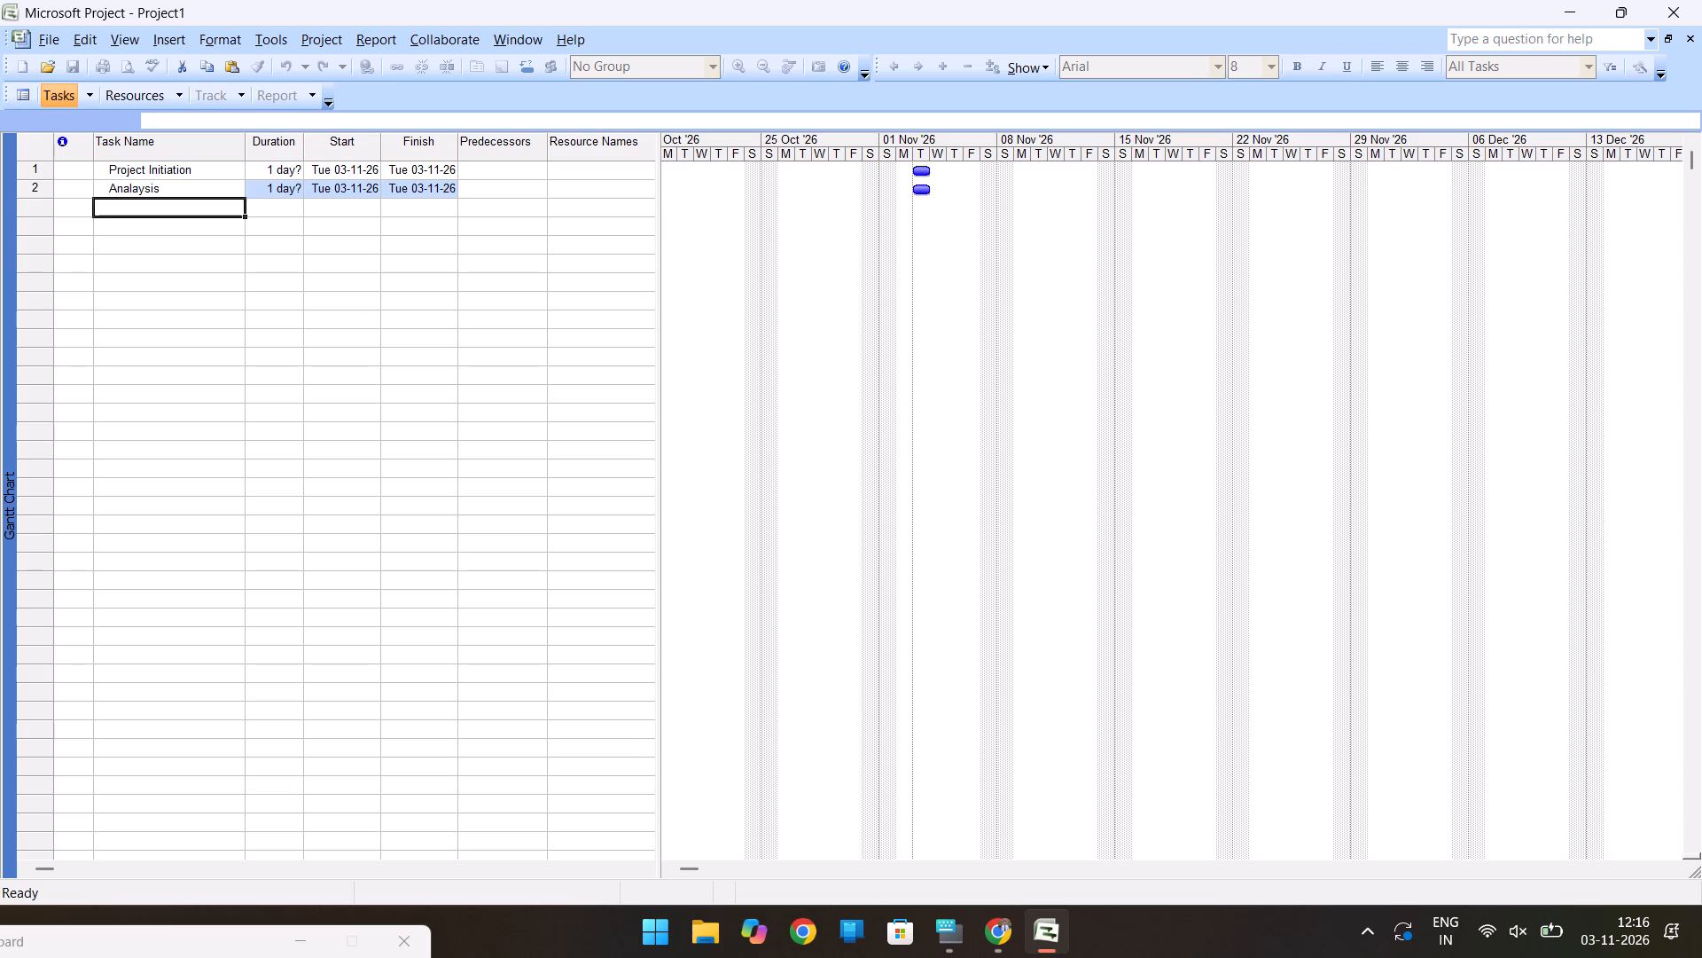
text(Accuaracy)
key(Return)
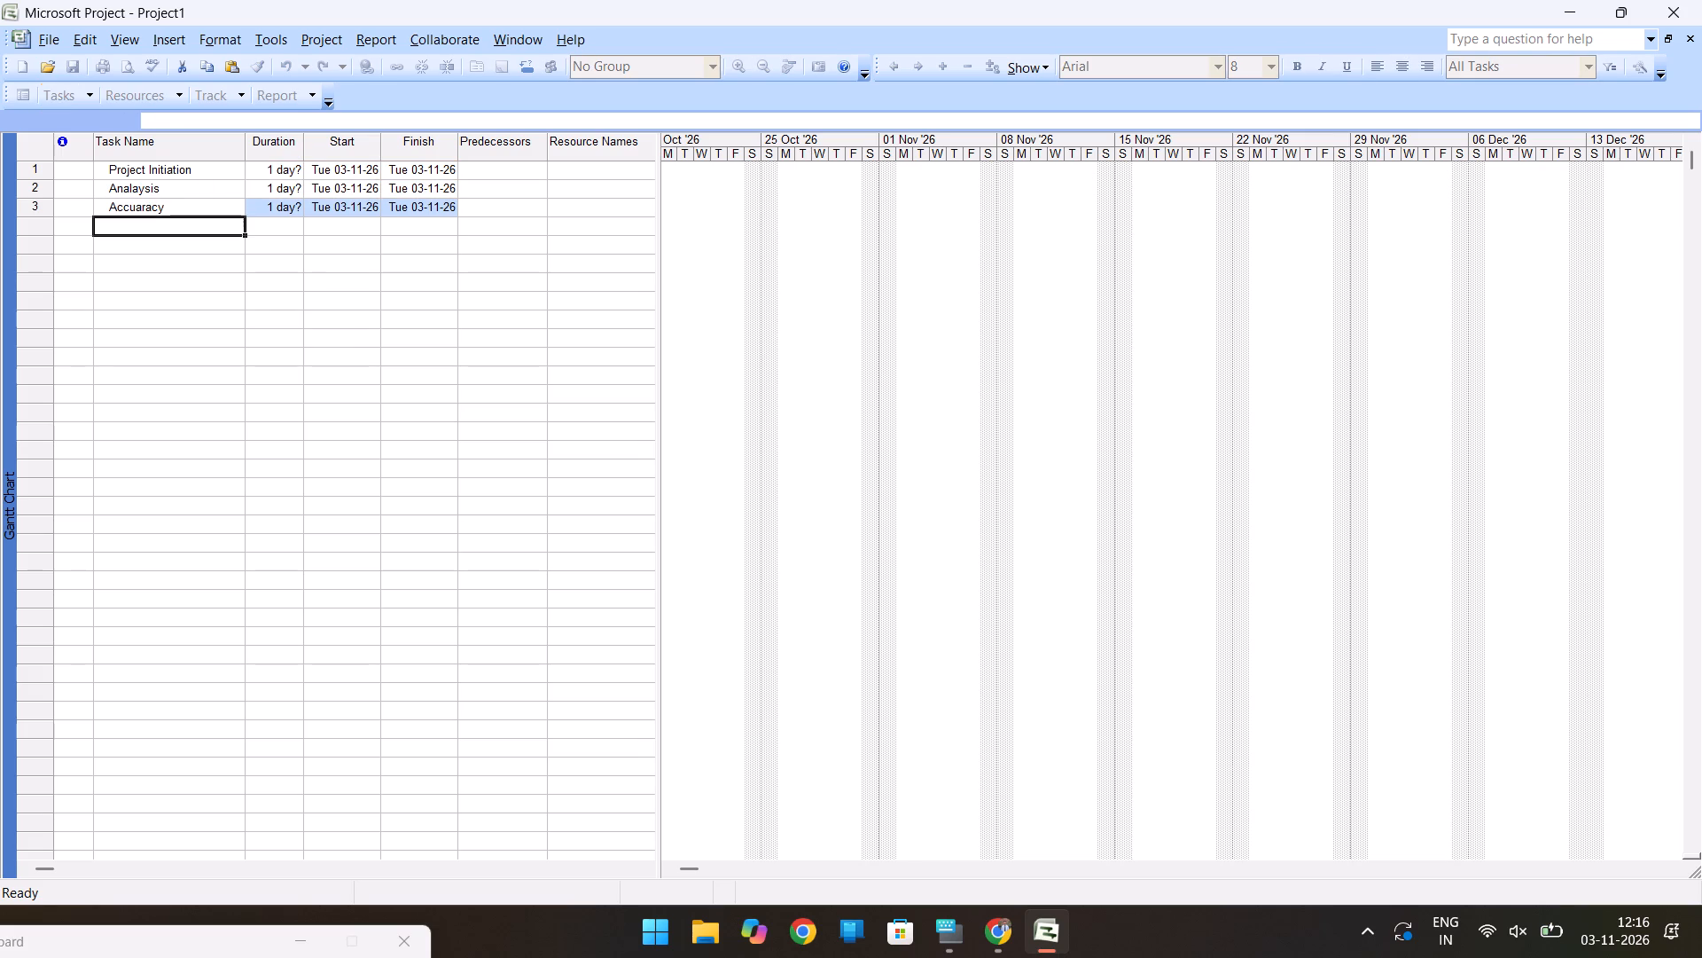
text(validation)
key(Return)
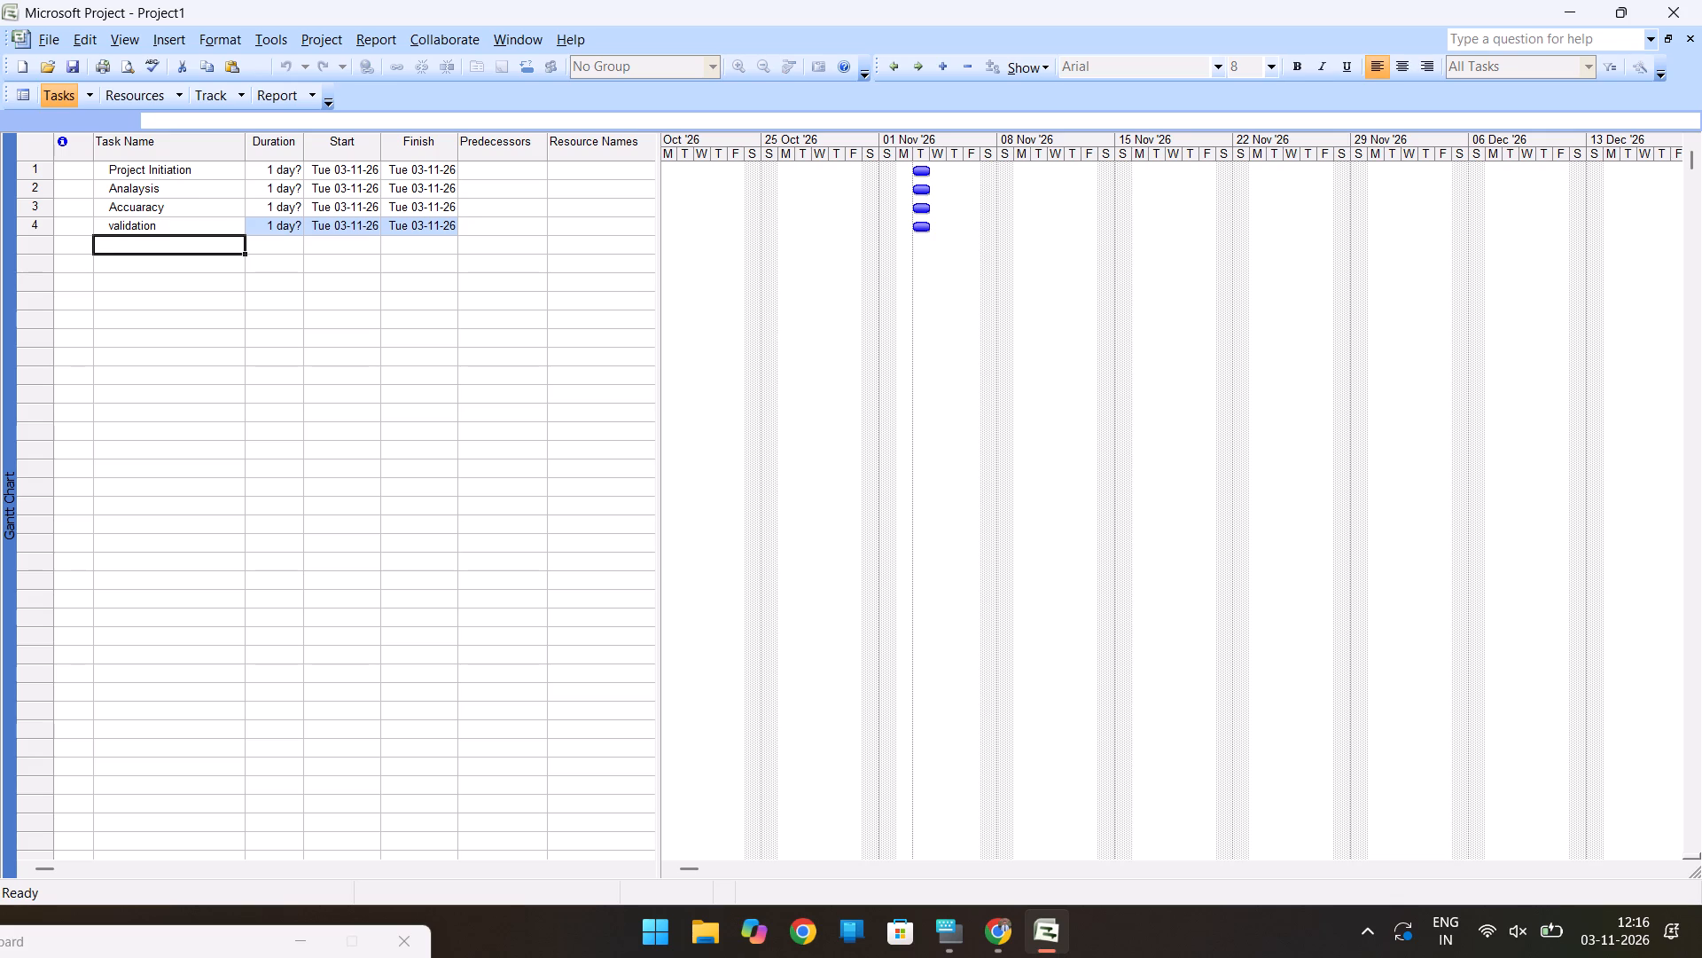
Add the tasks Requirement, tools, machine and implemented task in the rows below validation.
text(Requirement)
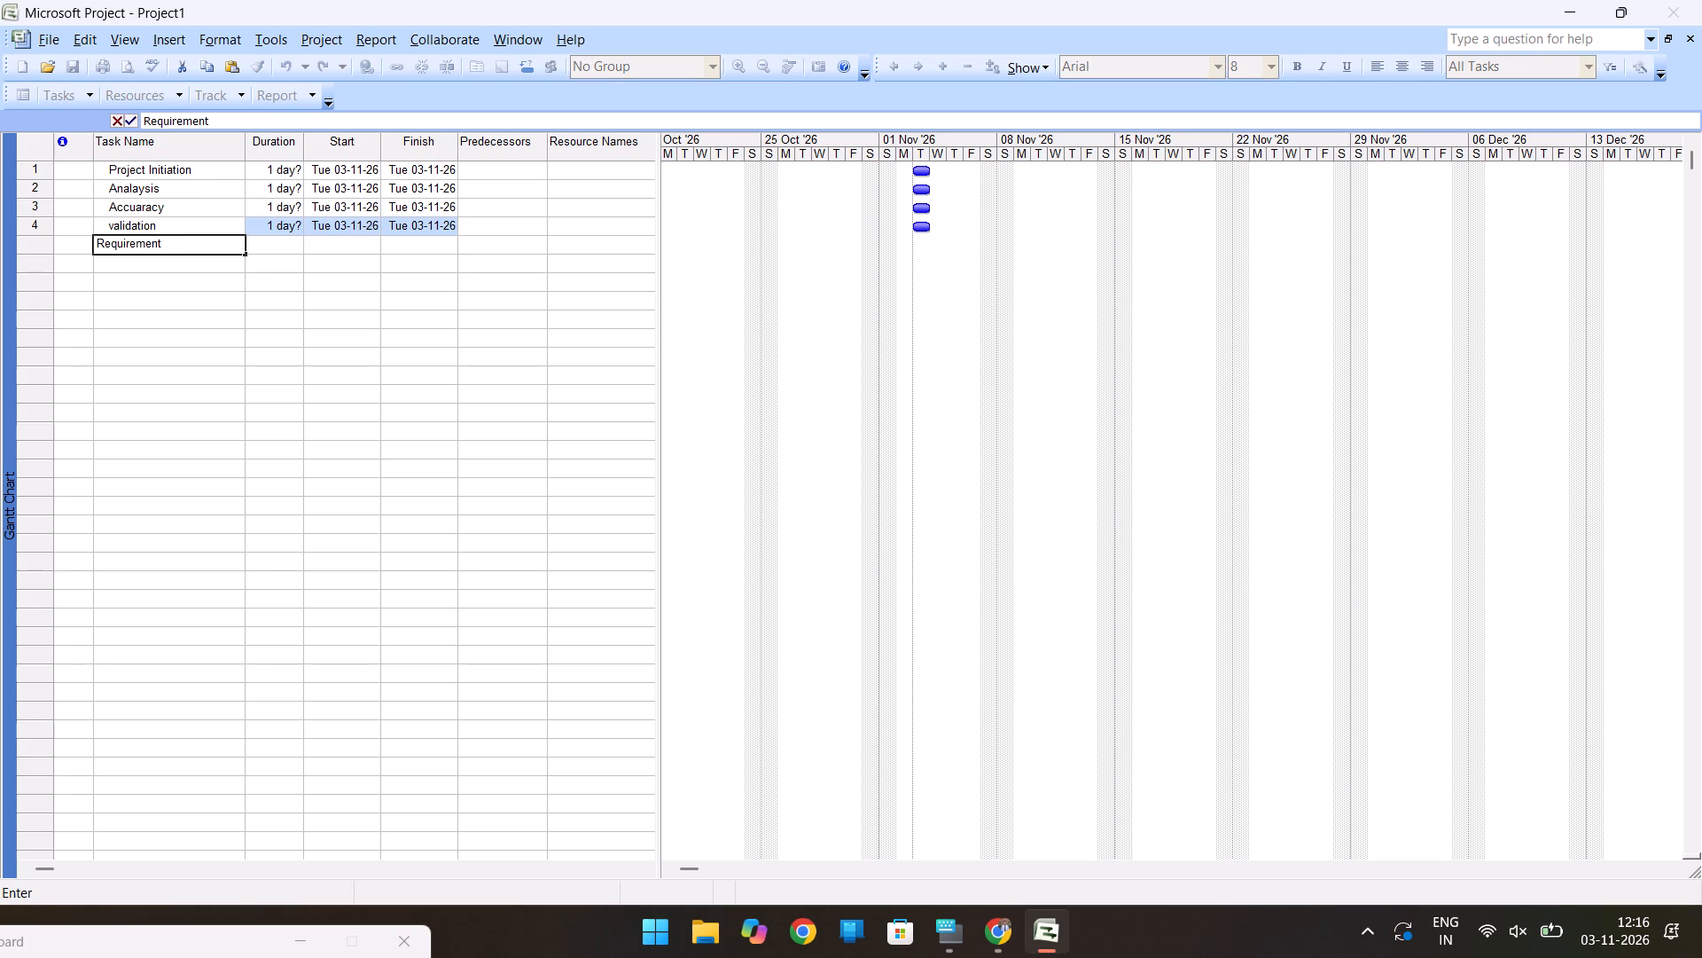
key(Return)
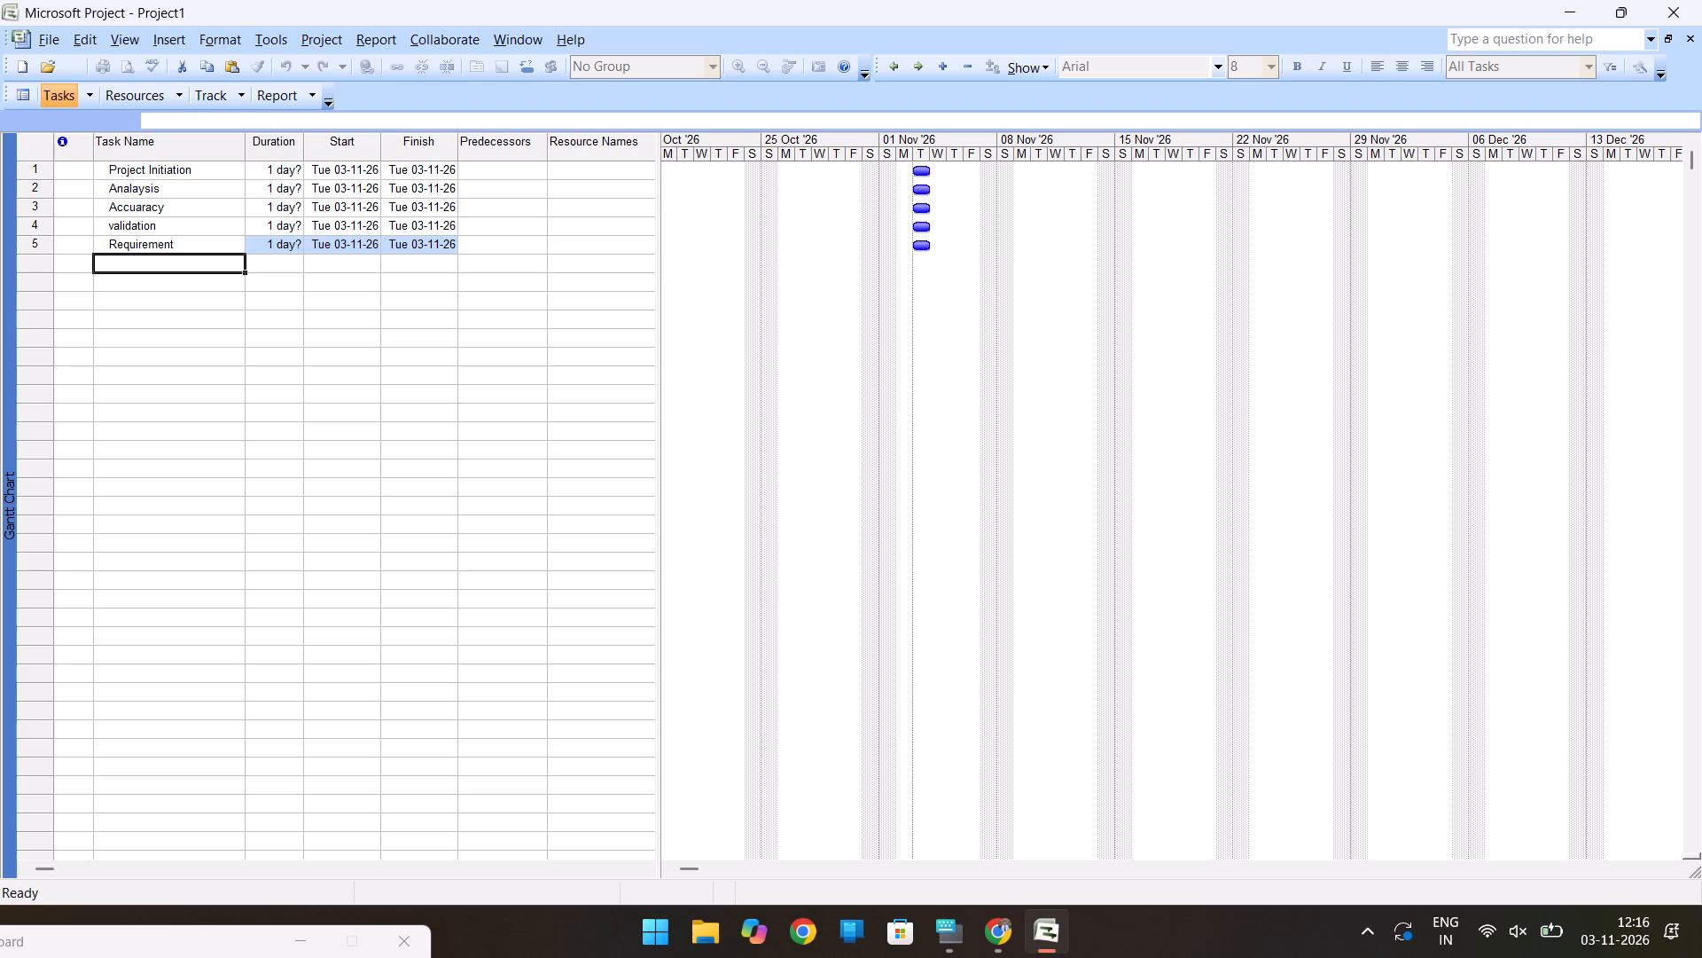
text(tools)
key(Return)
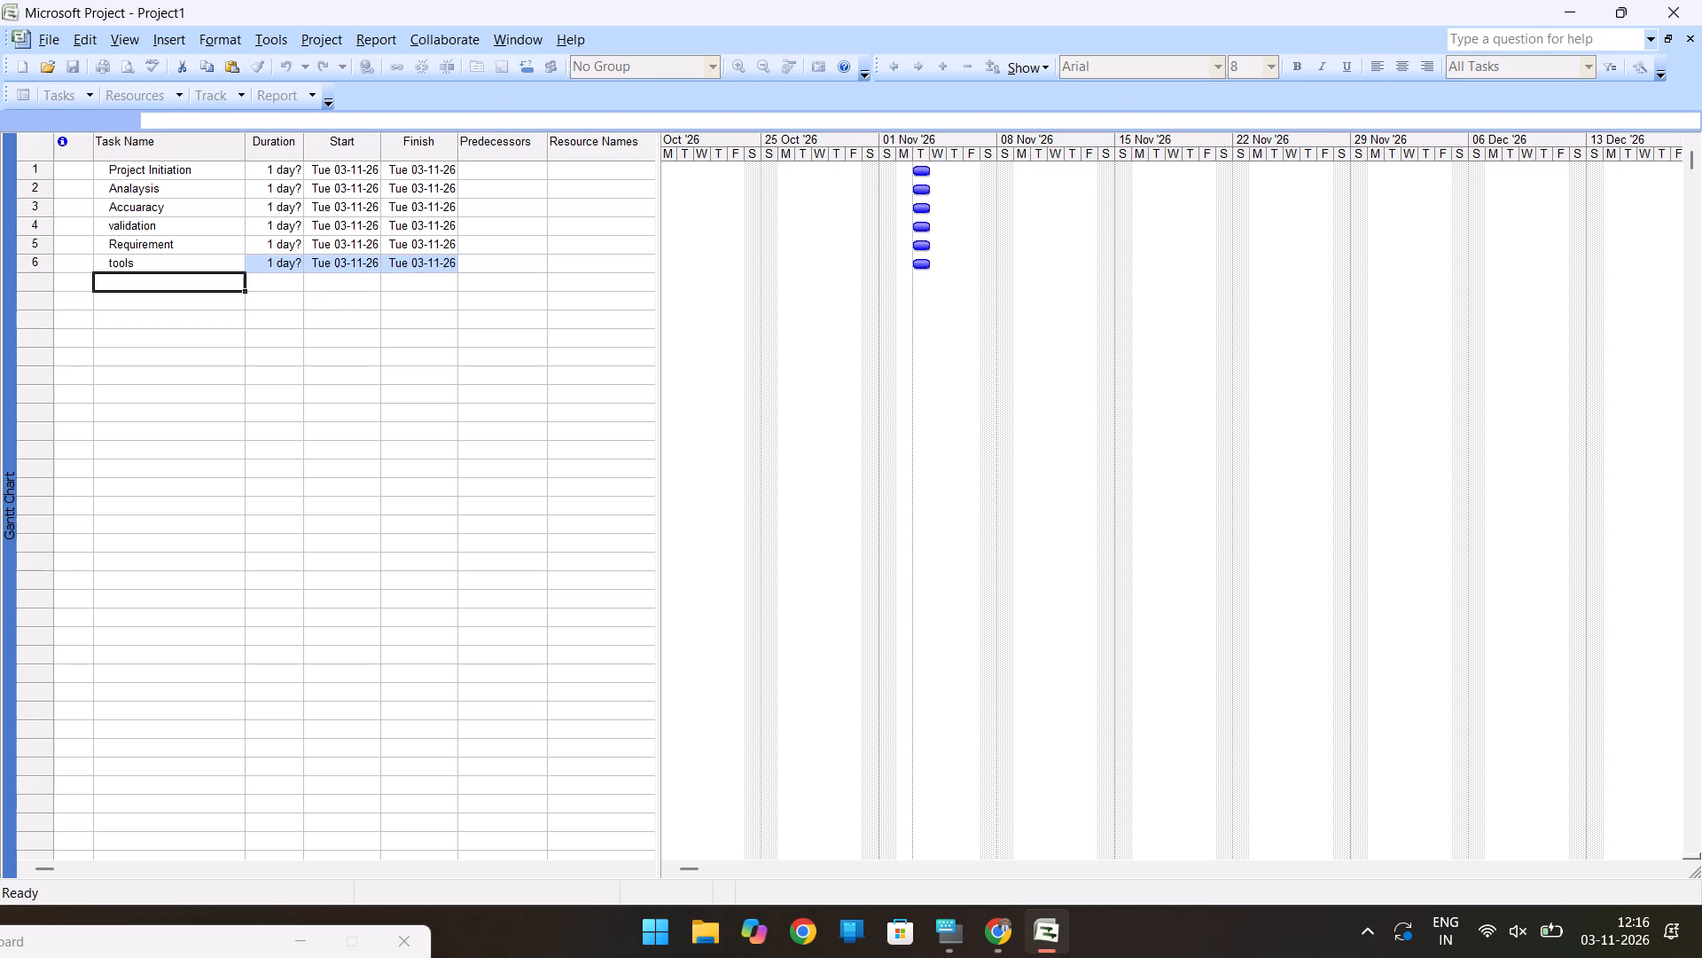
text(machine)
key(Return)
text(ta)
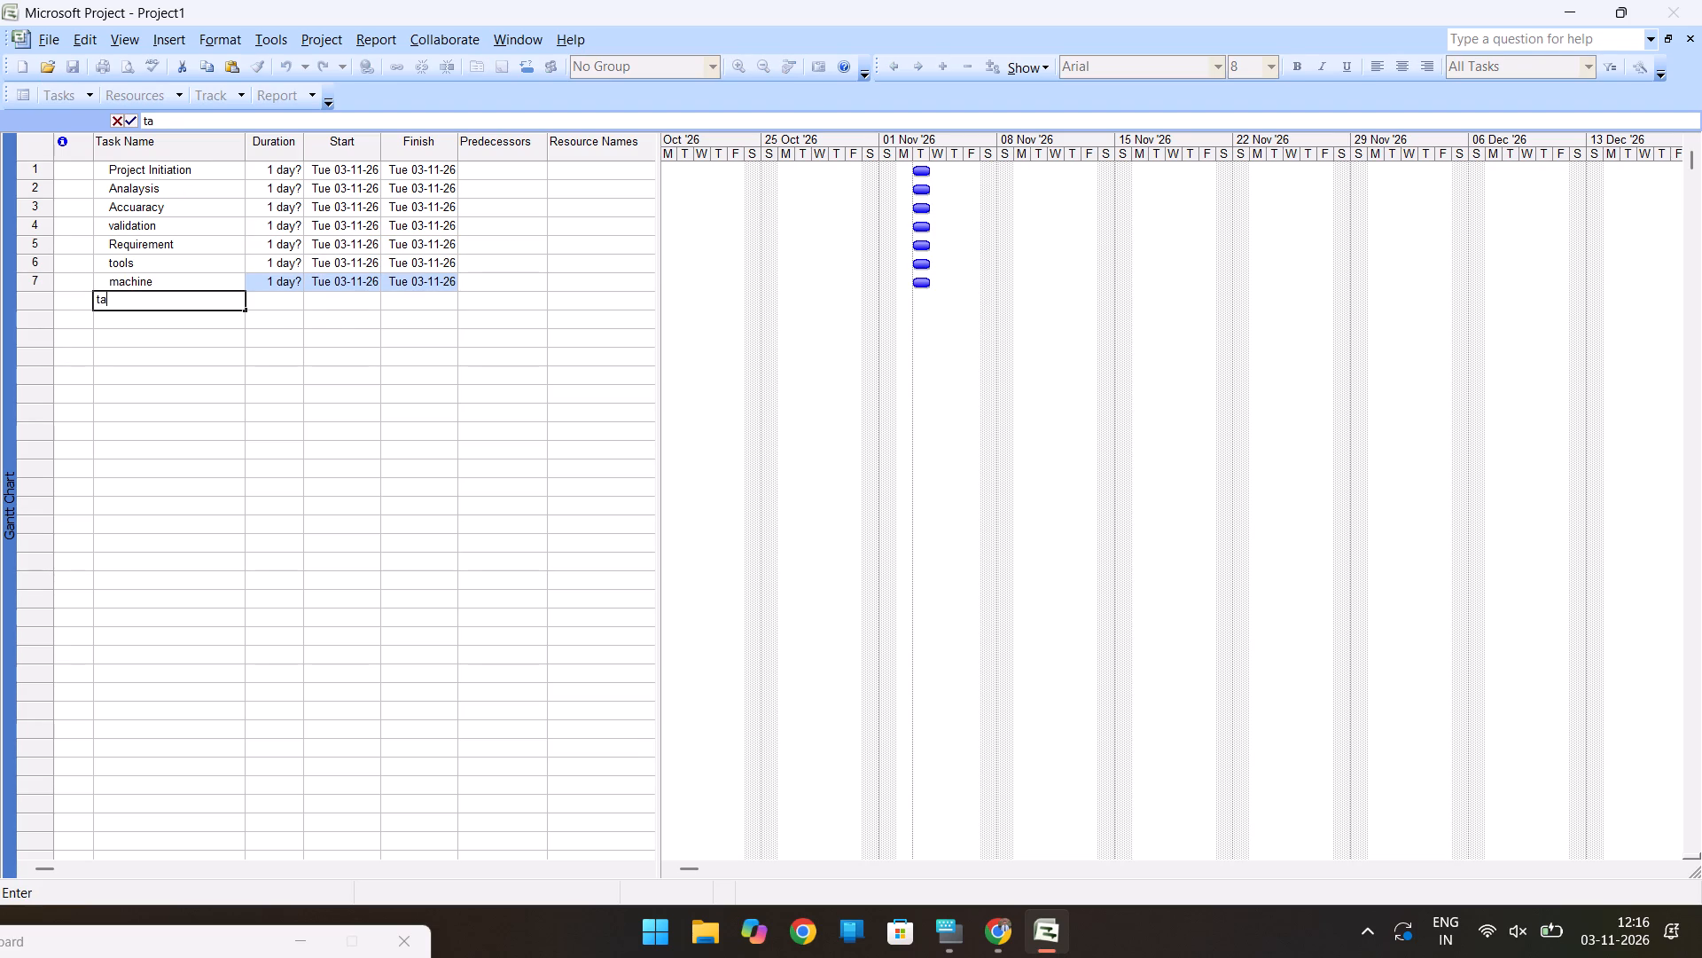
key(BackSpace)
key(BackSpace)
text(implement)
text(ed task)
key(Return)
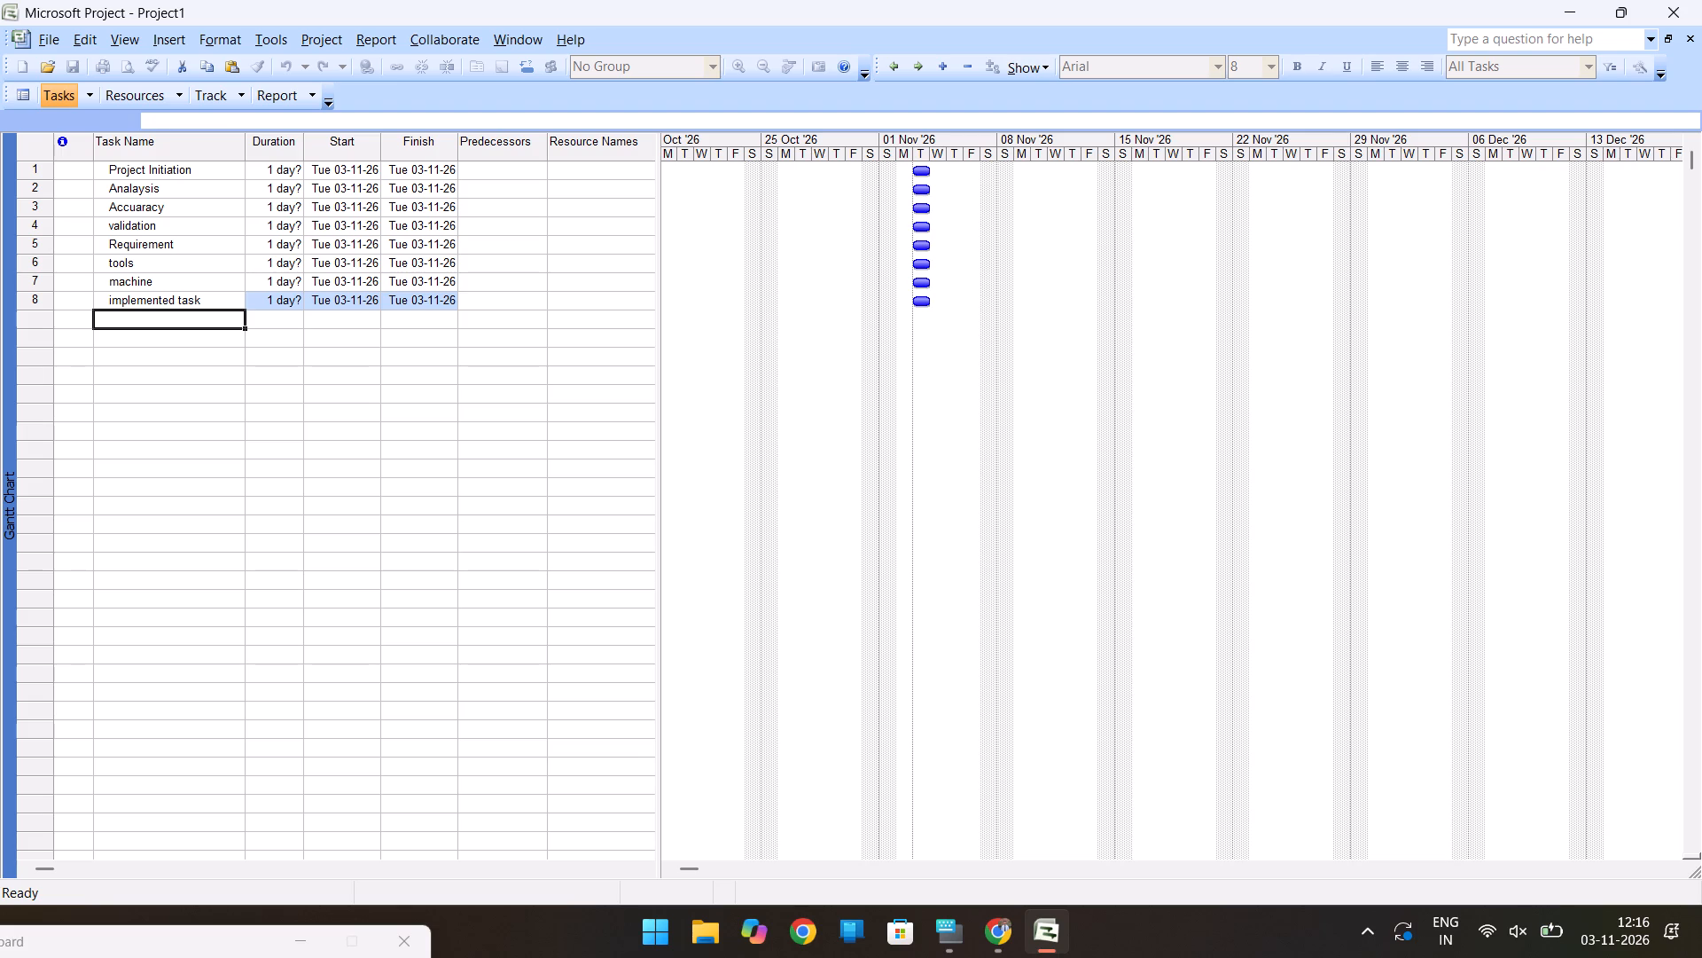
Add the tasks time, time frame, delay time and upgrade time in the rows below implemented task.
text(timne)
key(Return)
text(time frame)
key(Return)
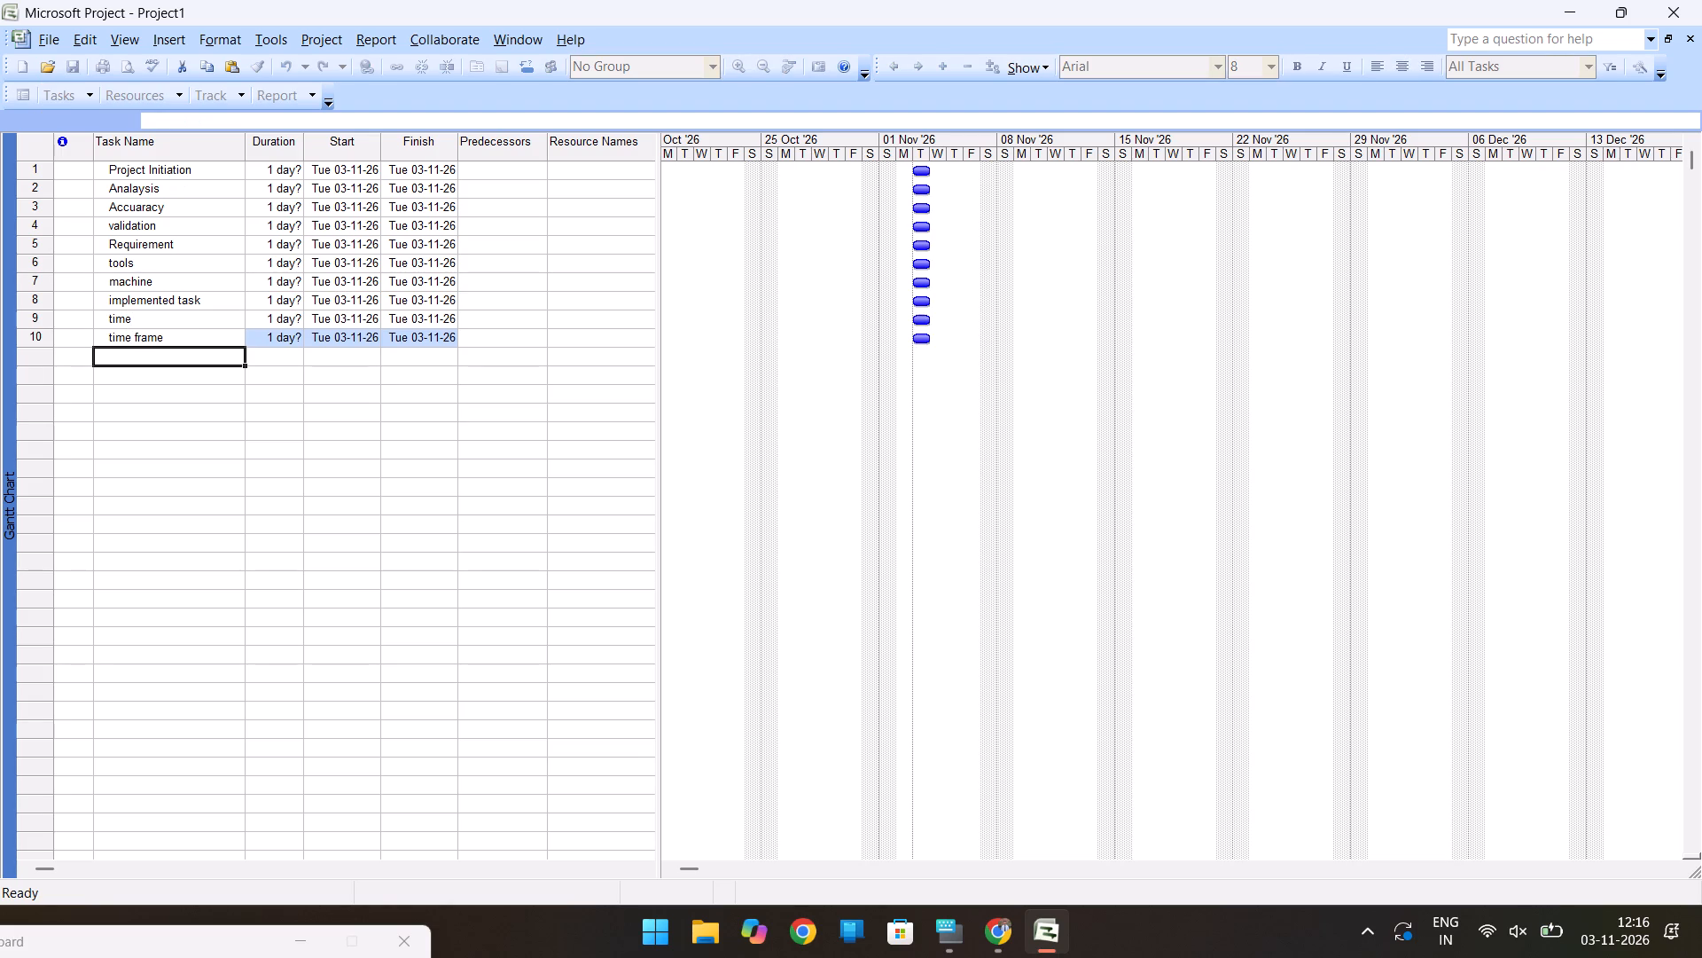
text(delay time)
key(Return)
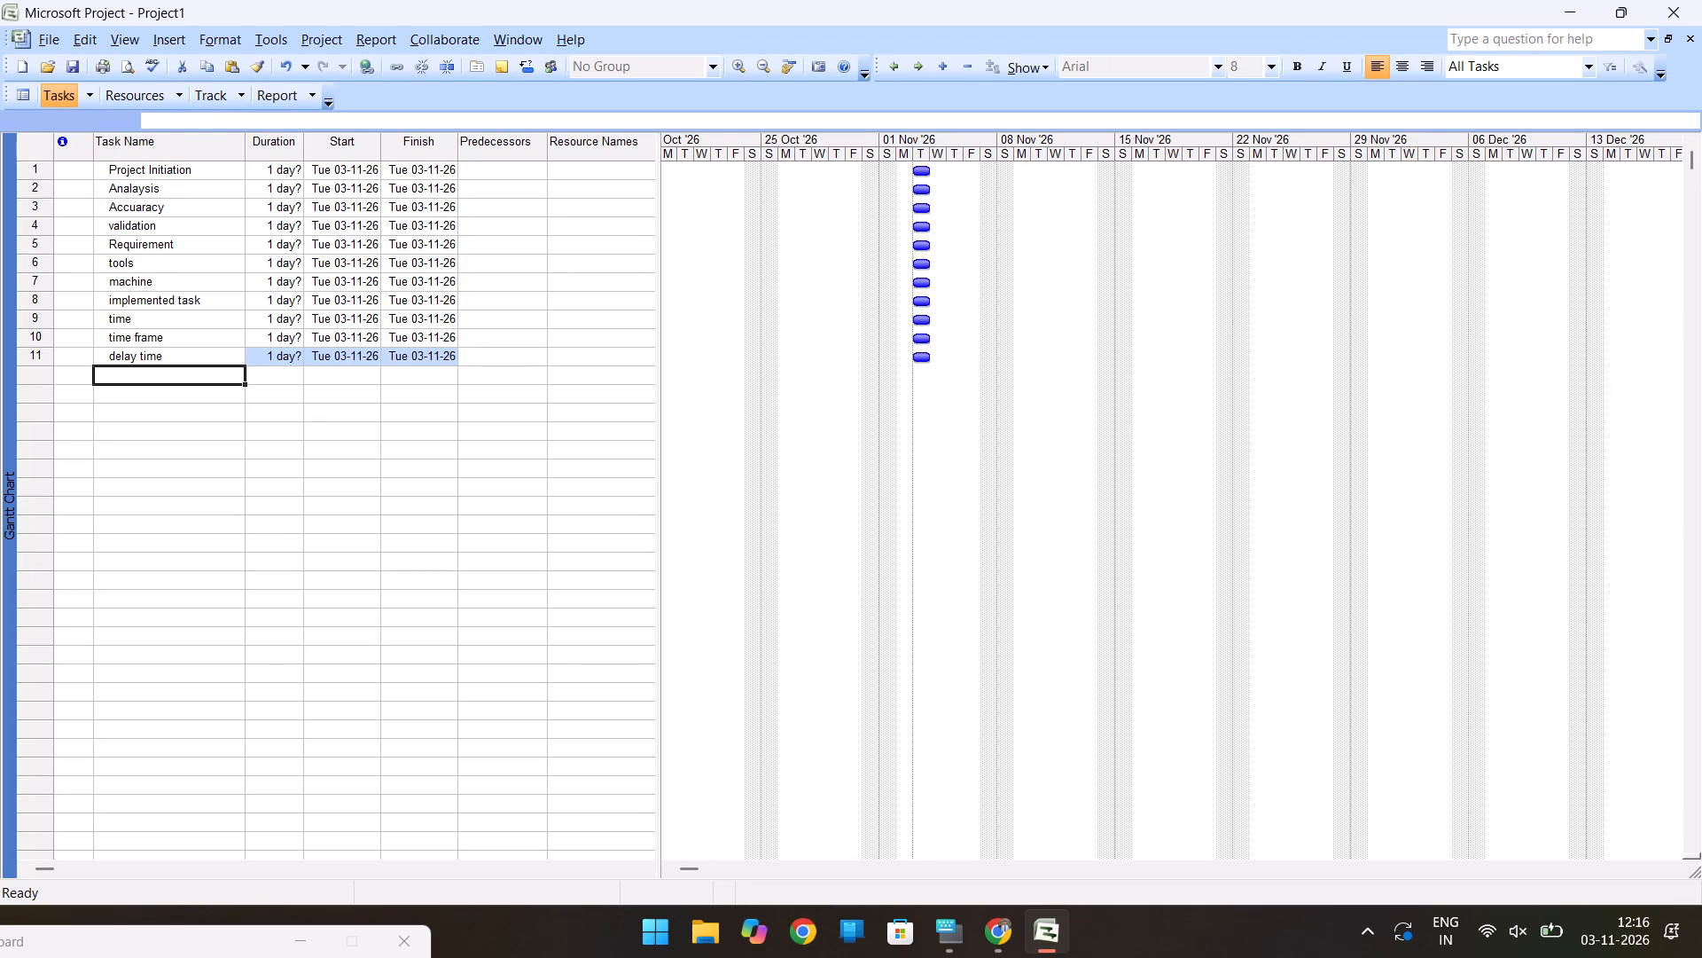
text(up)
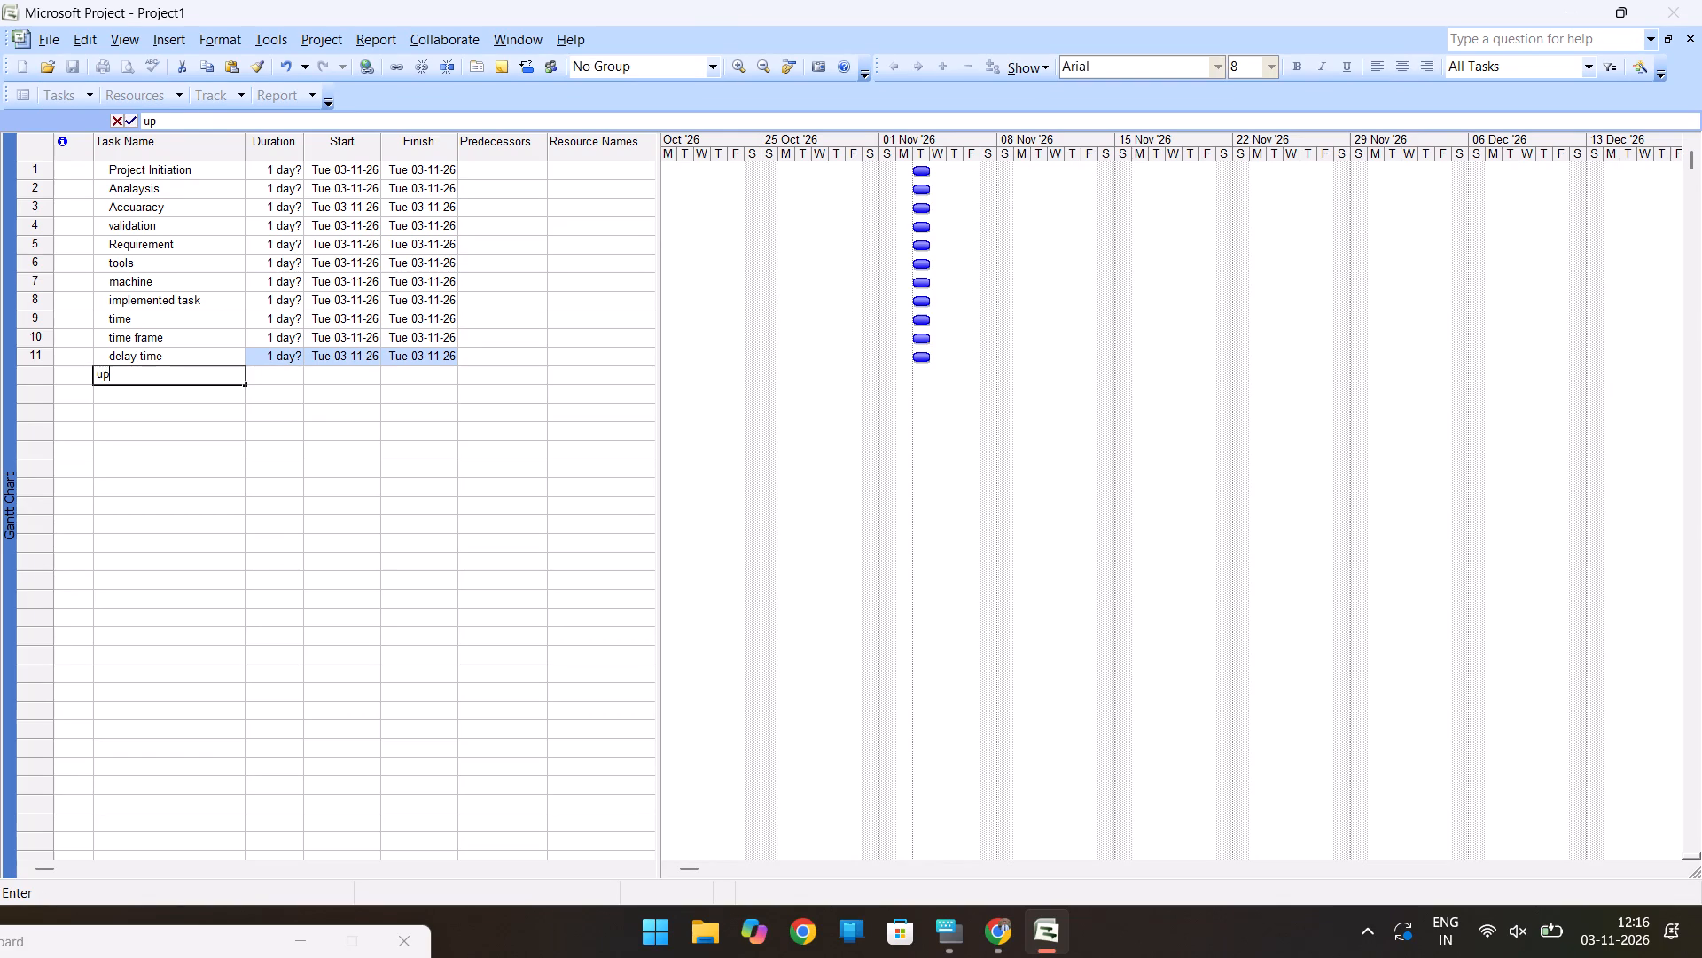
text(grade time)
key(Return)
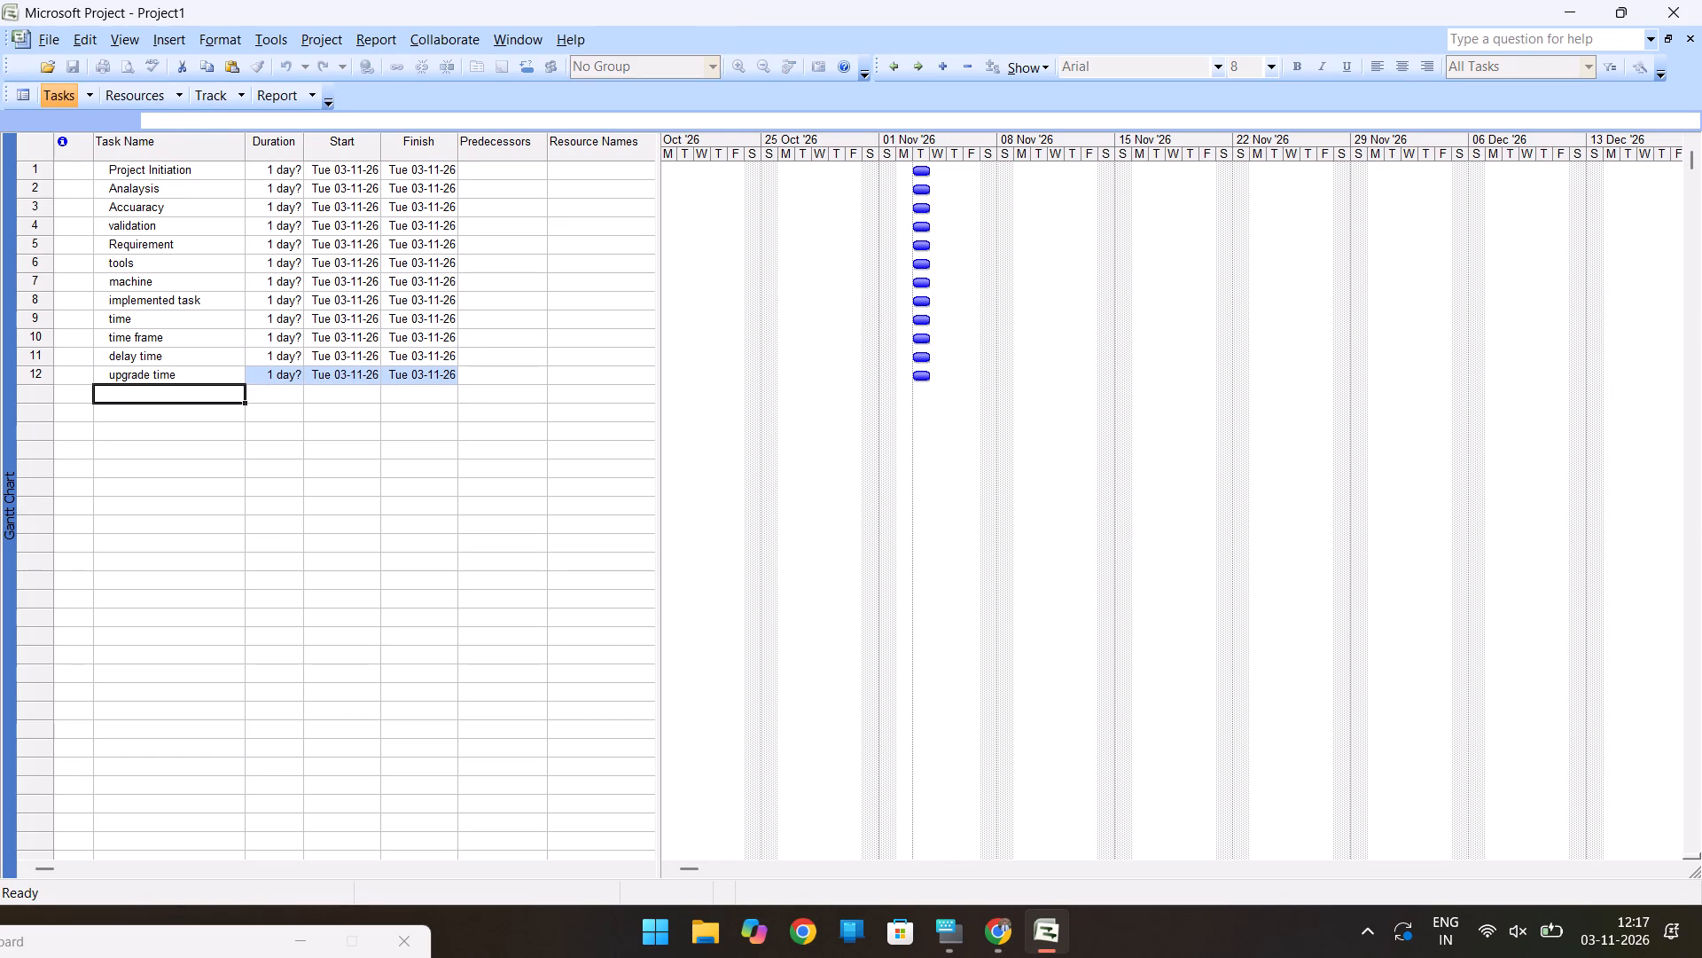
Add the tasks cost, cost efficiency and cost rduce at the end of the task list.
text(cost)
key(Return)
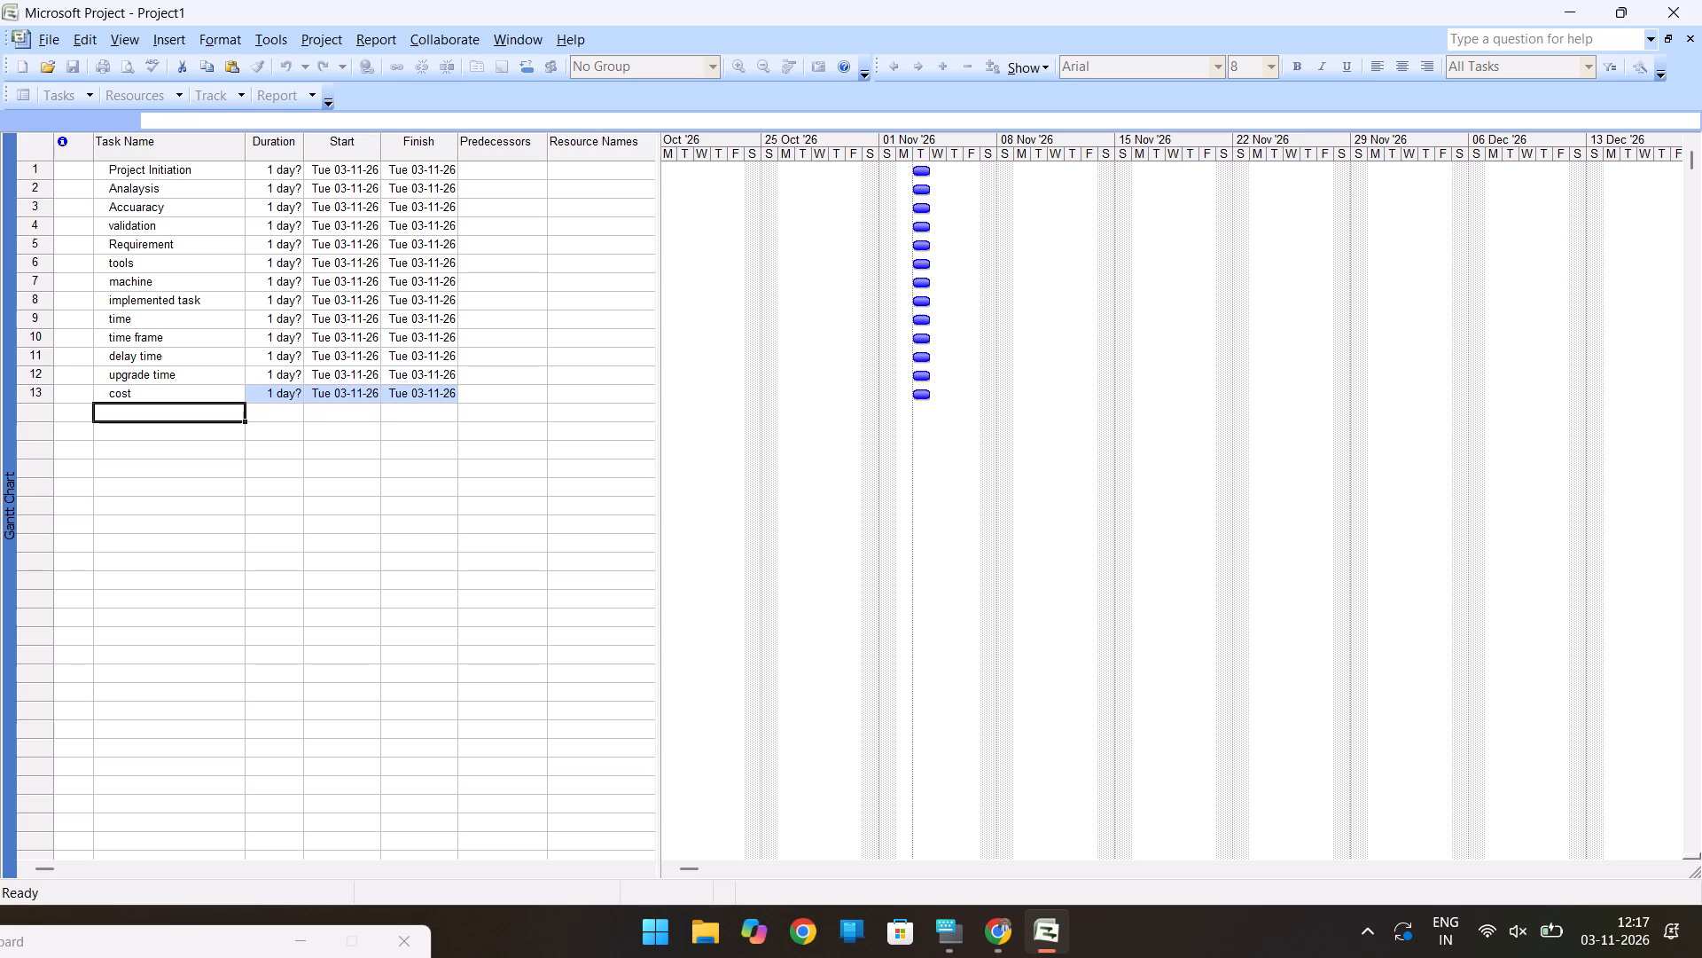
text(cos)
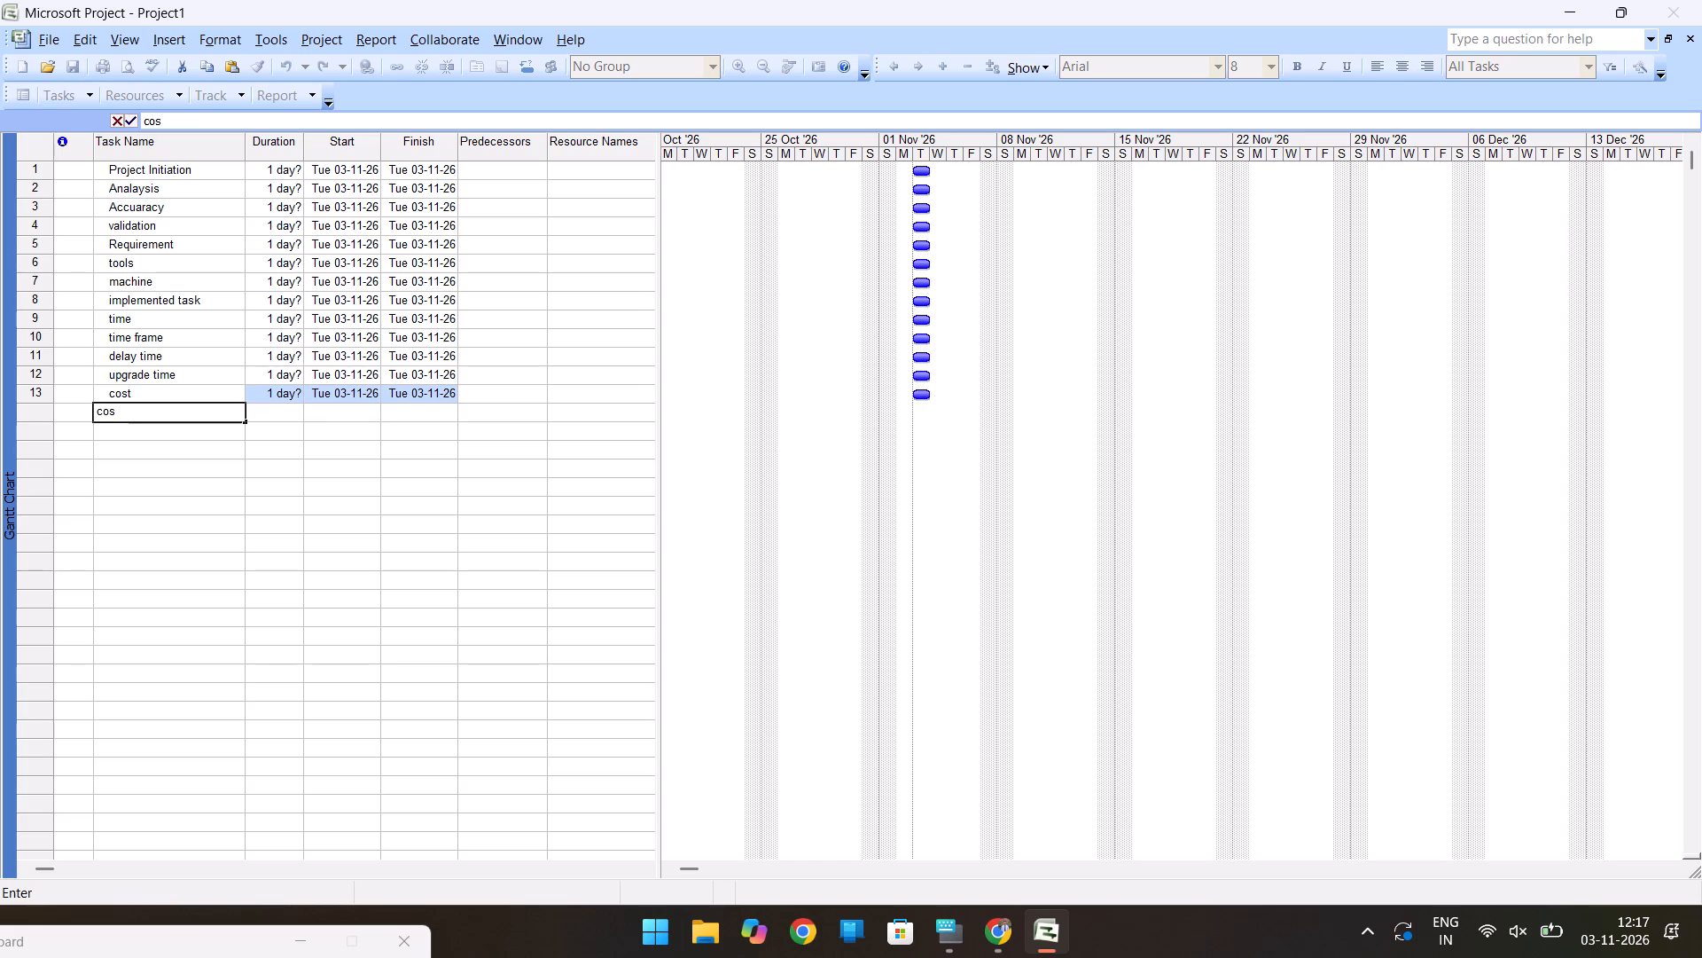
text(t efficiency)
key(Return)
text(cost rducrre)
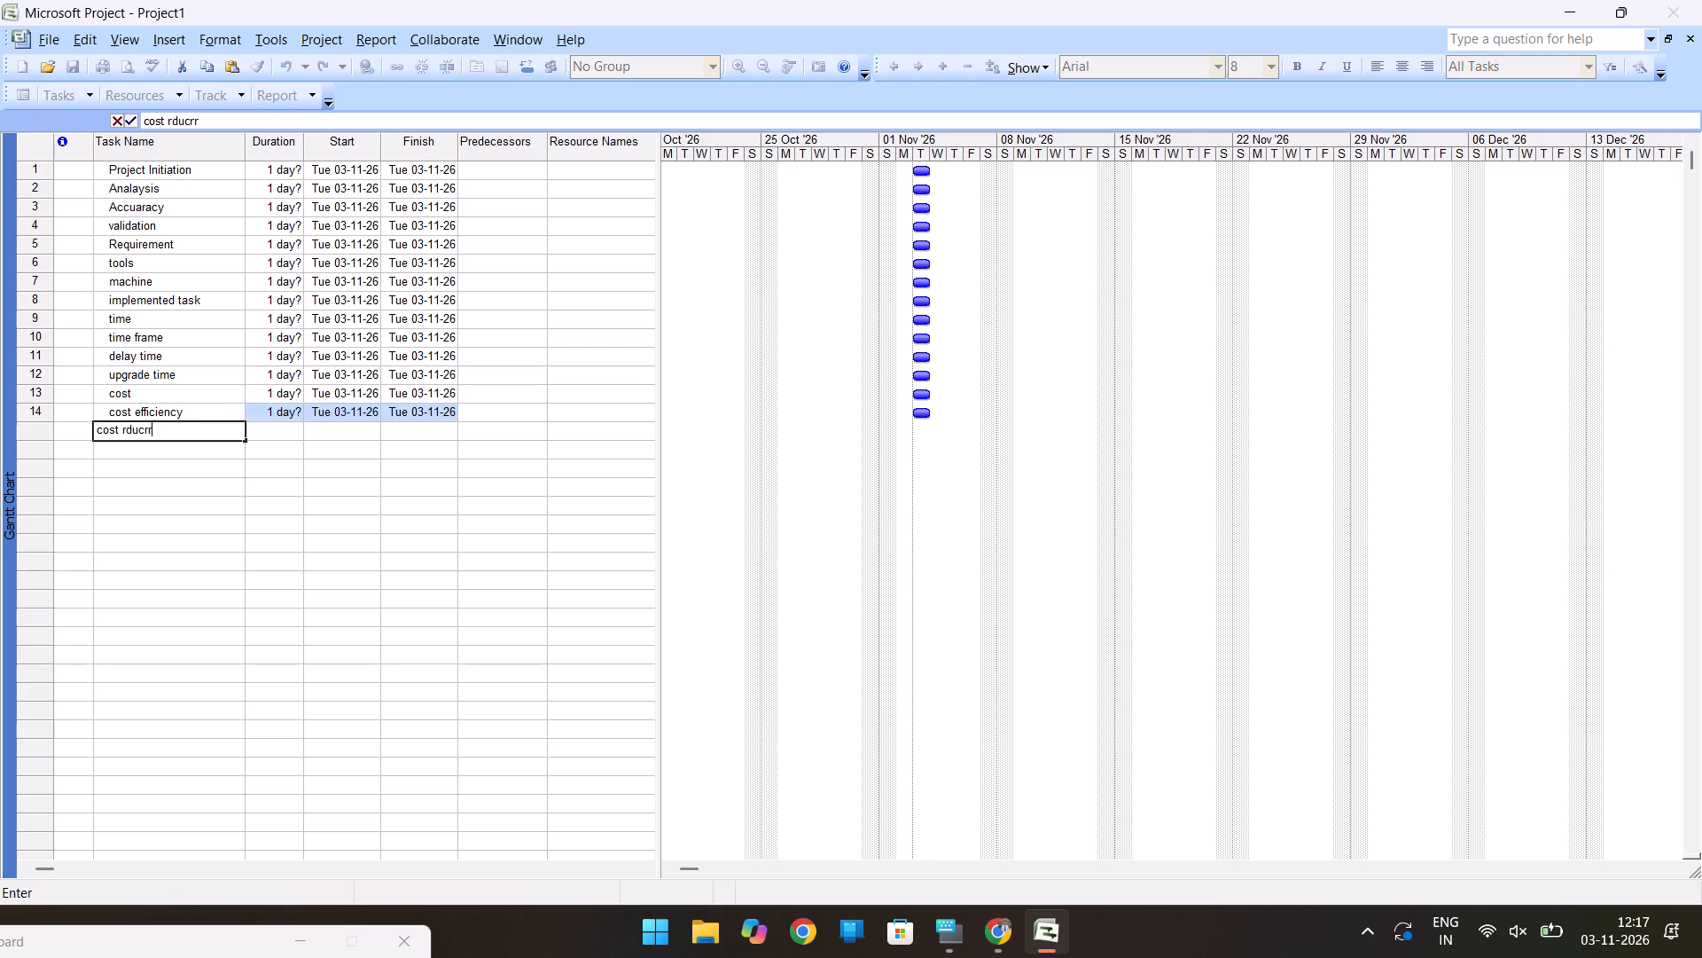
key(BackSpace)
key(BackSpace)
key(BackSpace)
key(BackSpace)
text(ce)
key(Return)
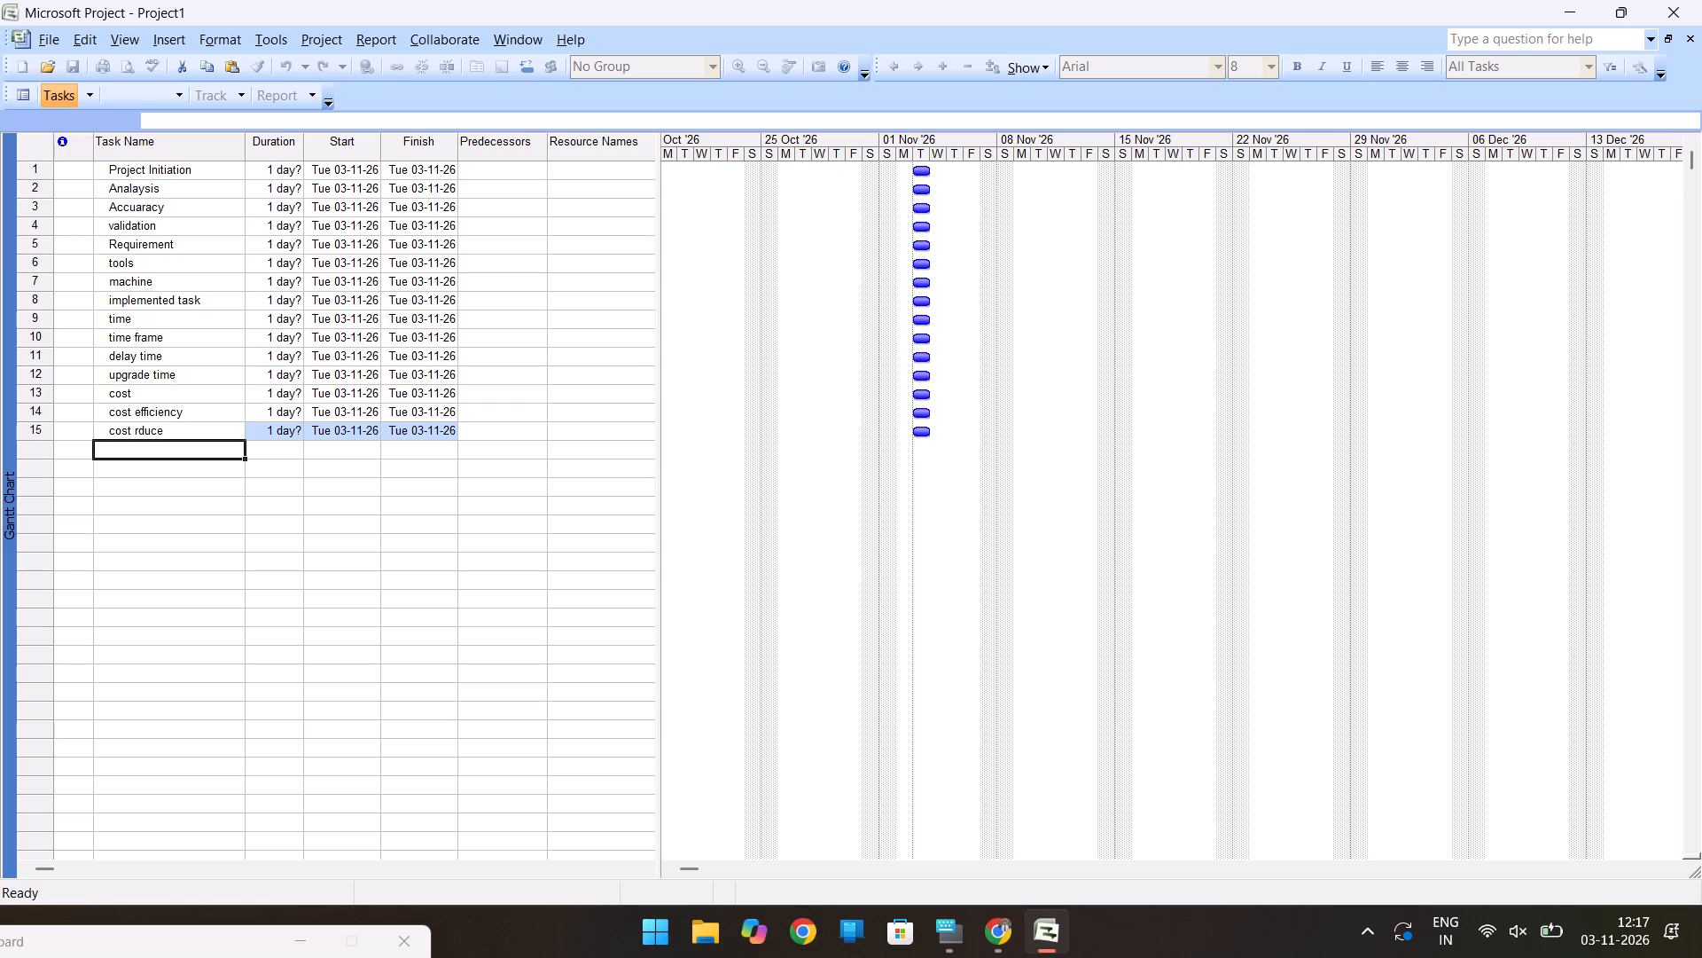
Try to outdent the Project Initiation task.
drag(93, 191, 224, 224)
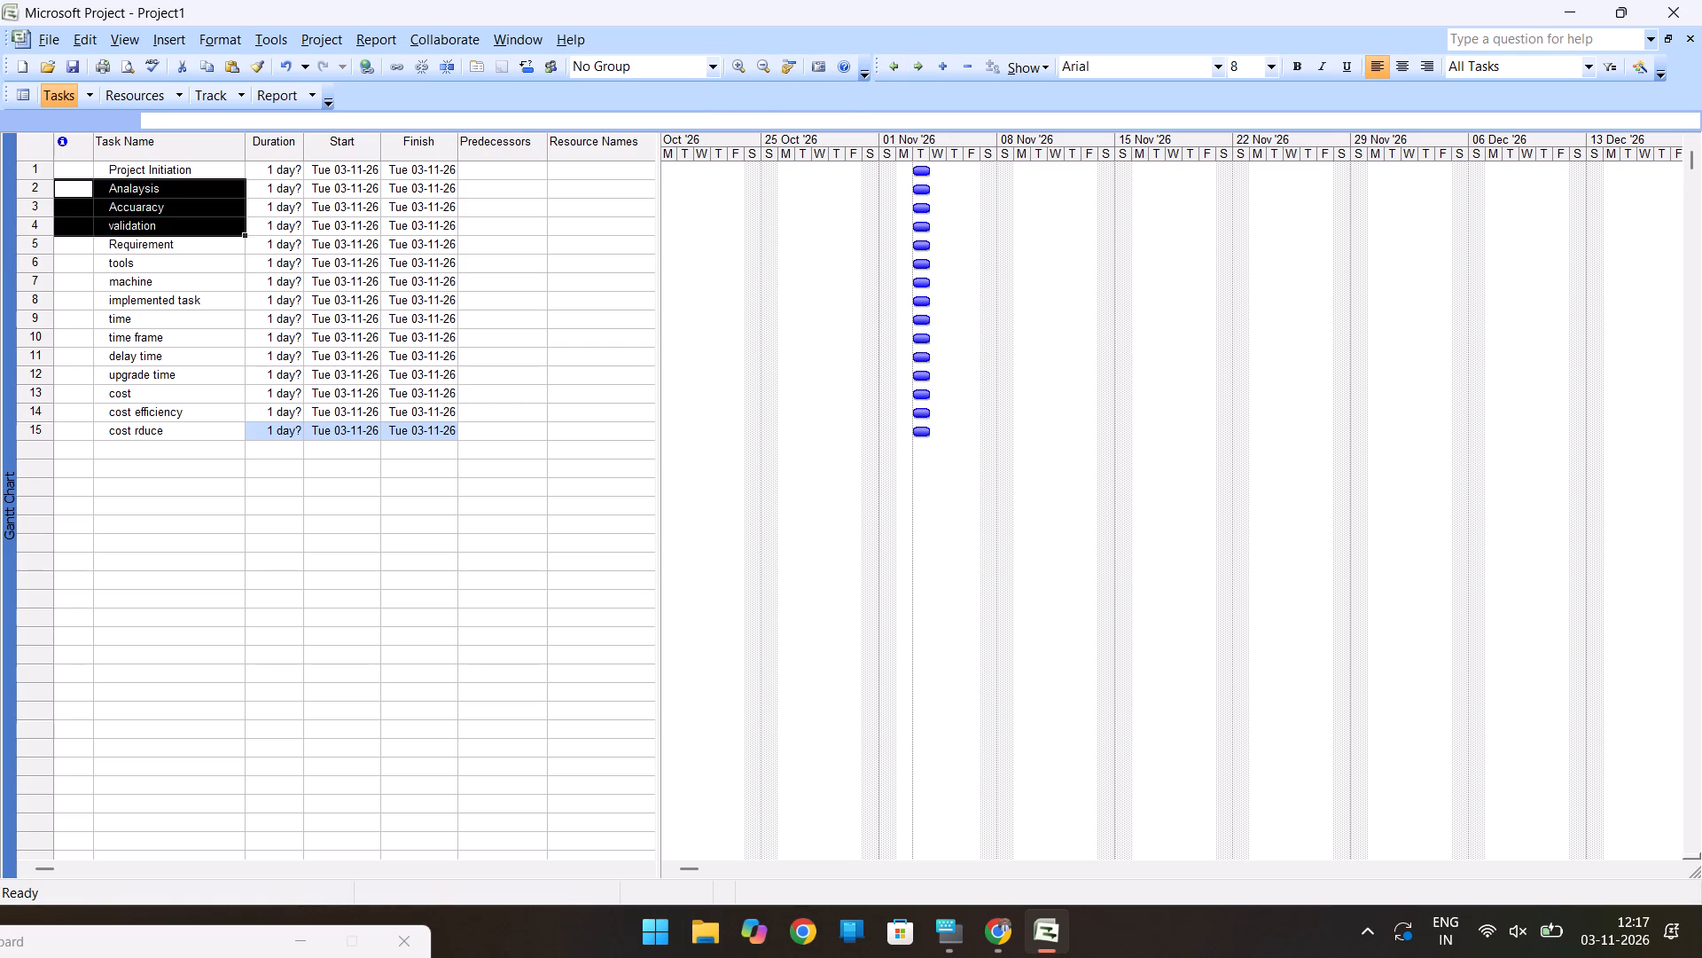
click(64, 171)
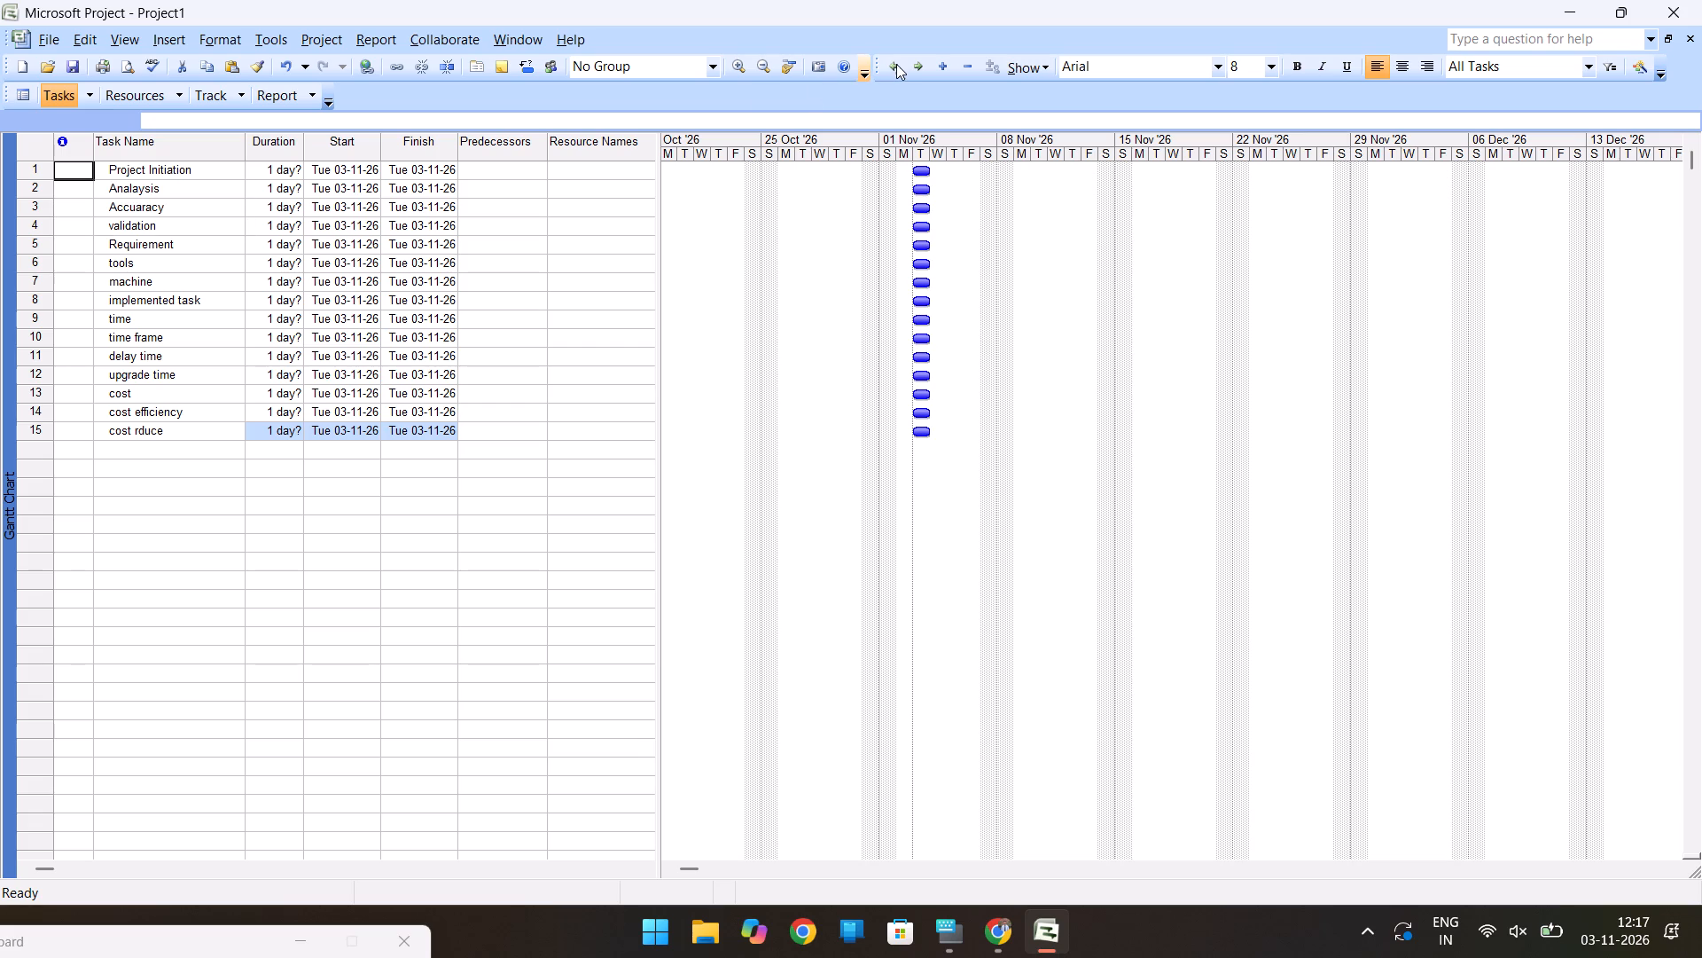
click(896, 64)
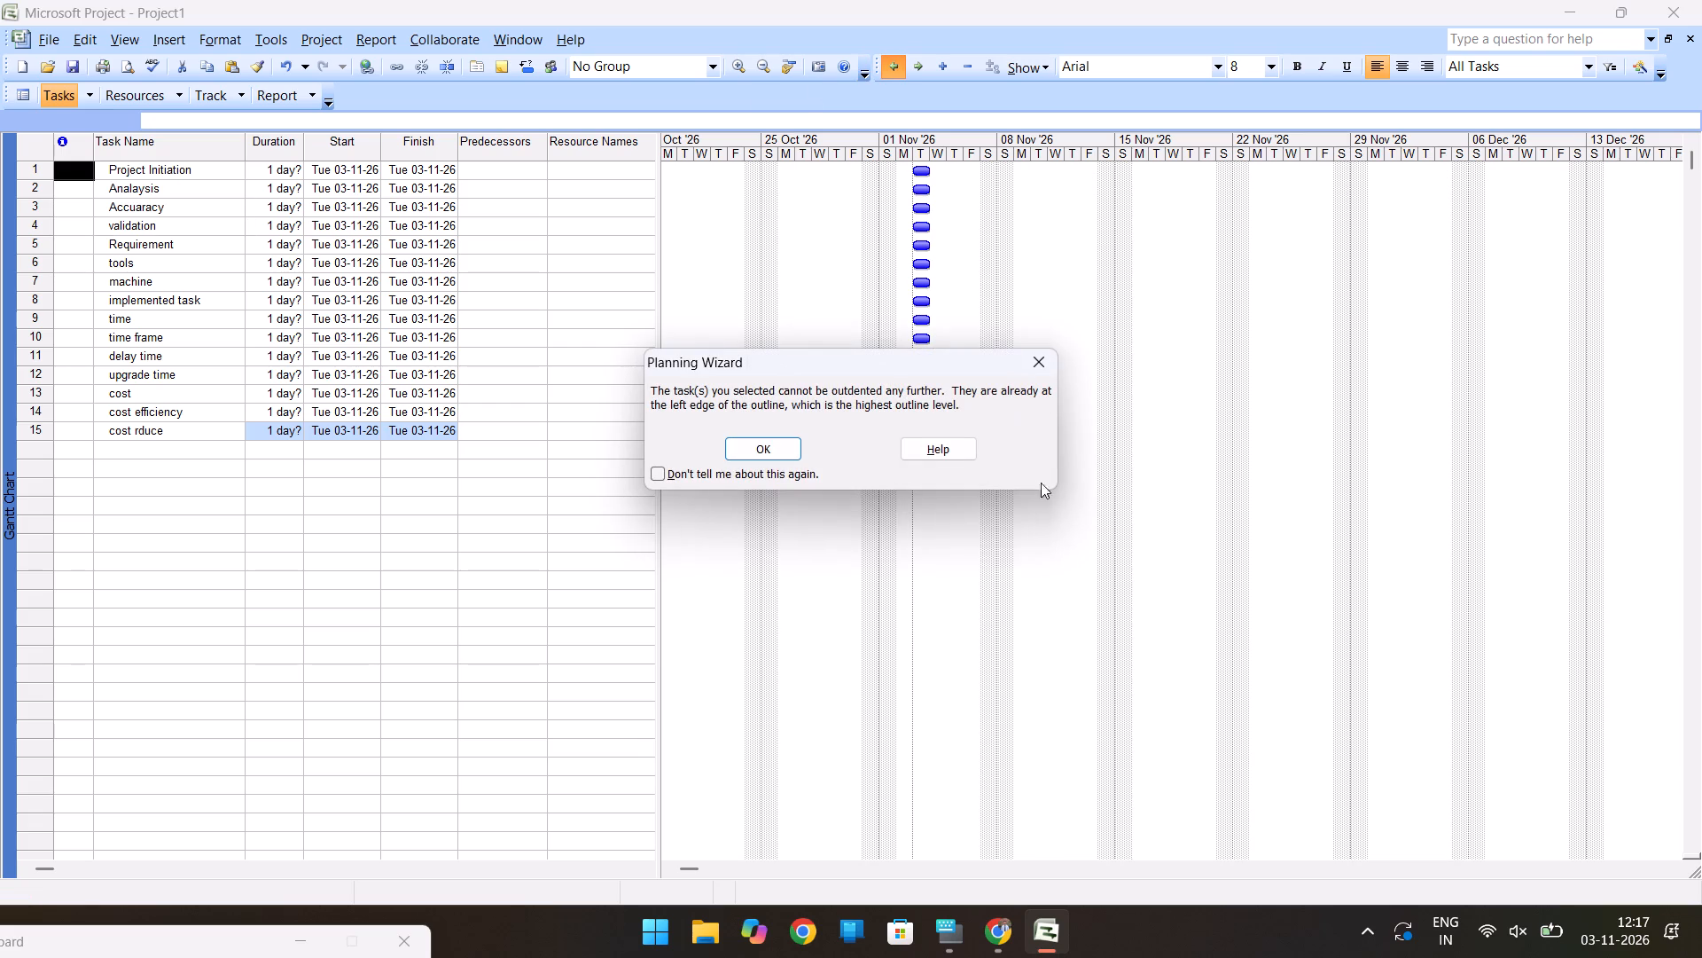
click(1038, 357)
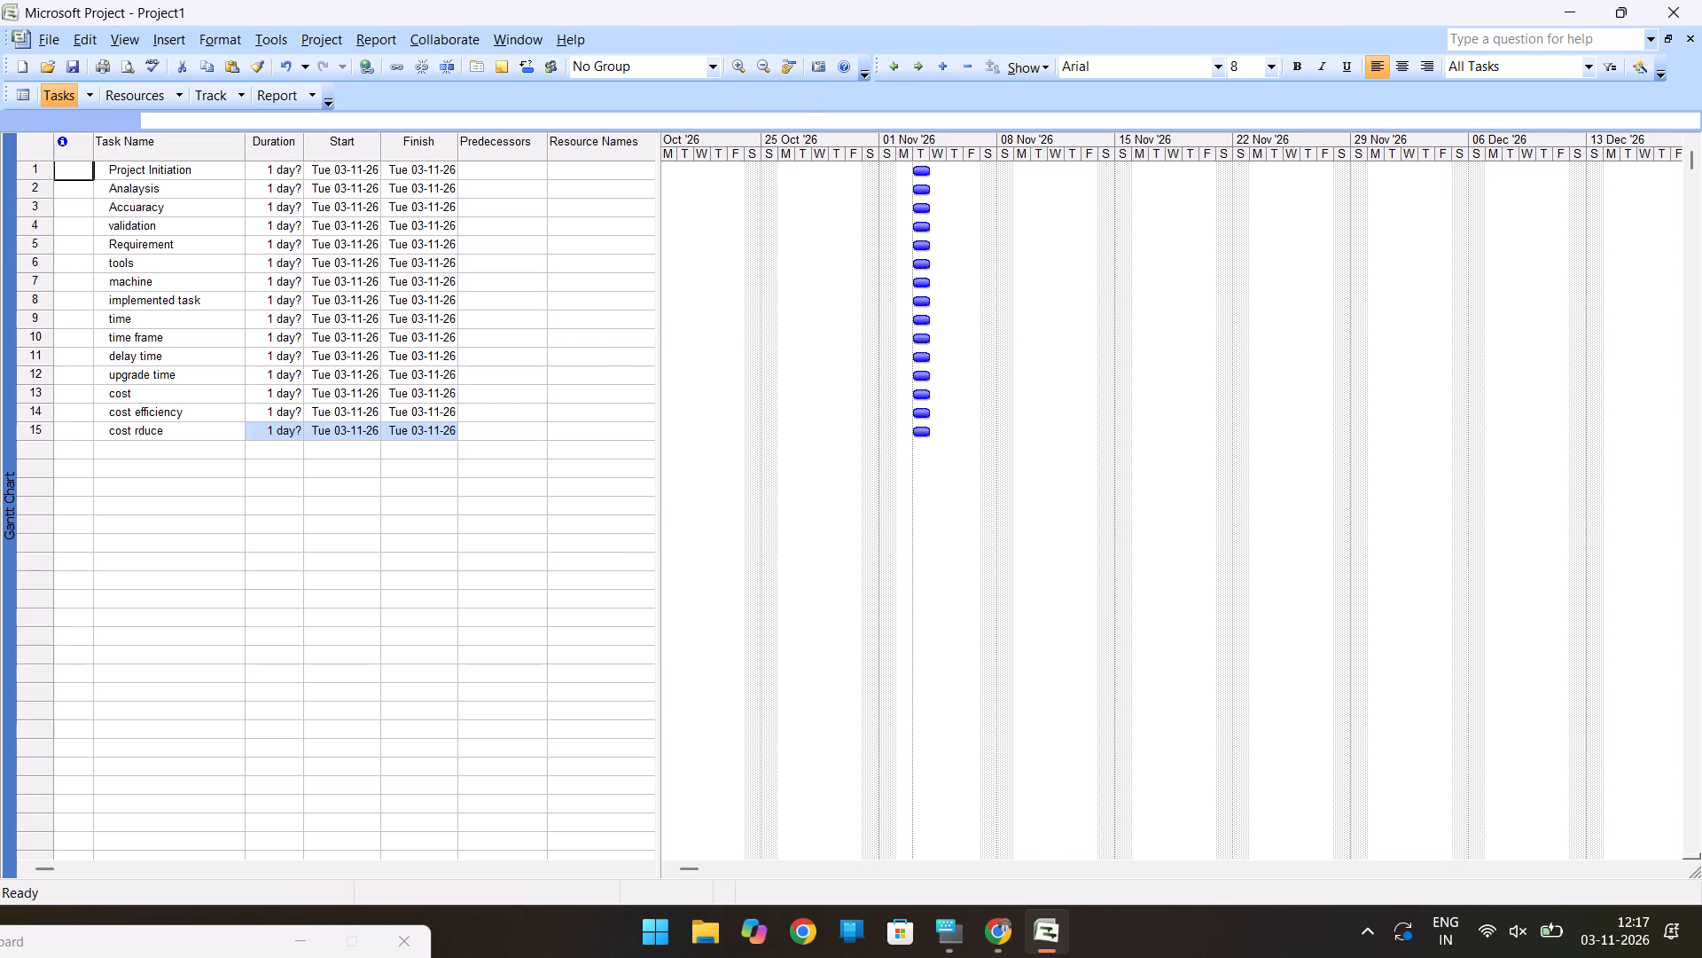
Indent the Analaysis, Accuaracy and validation tasks as subtasks of Project Initiation.
drag(106, 187, 433, 223)
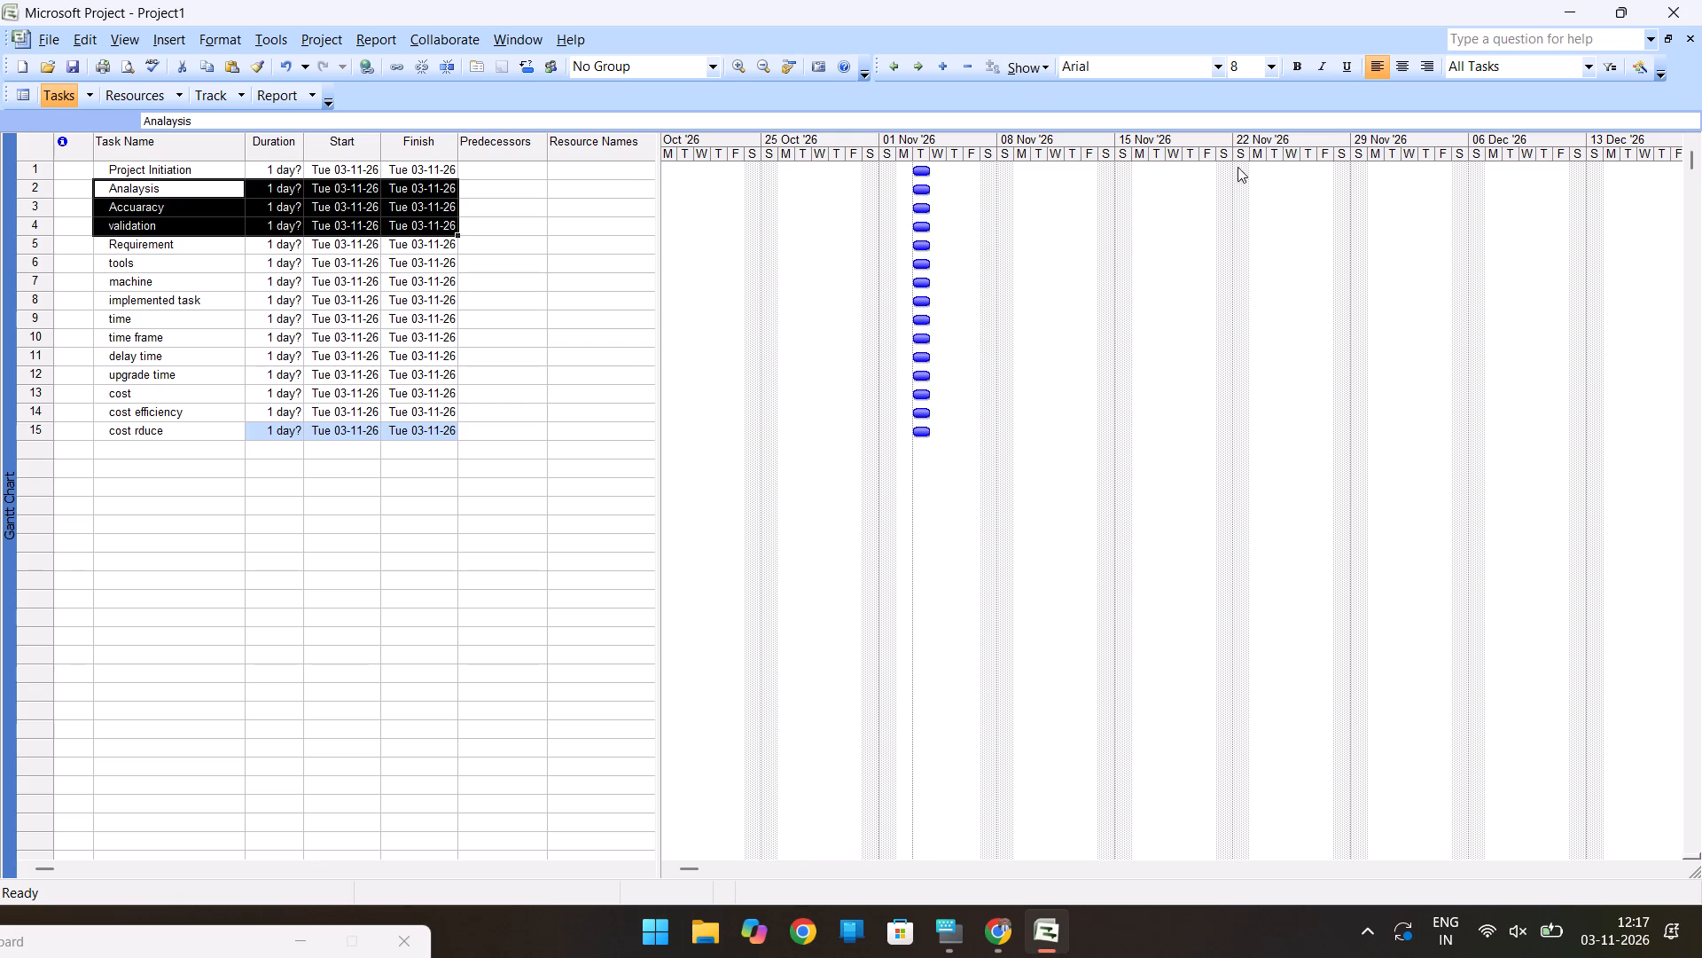
click(920, 71)
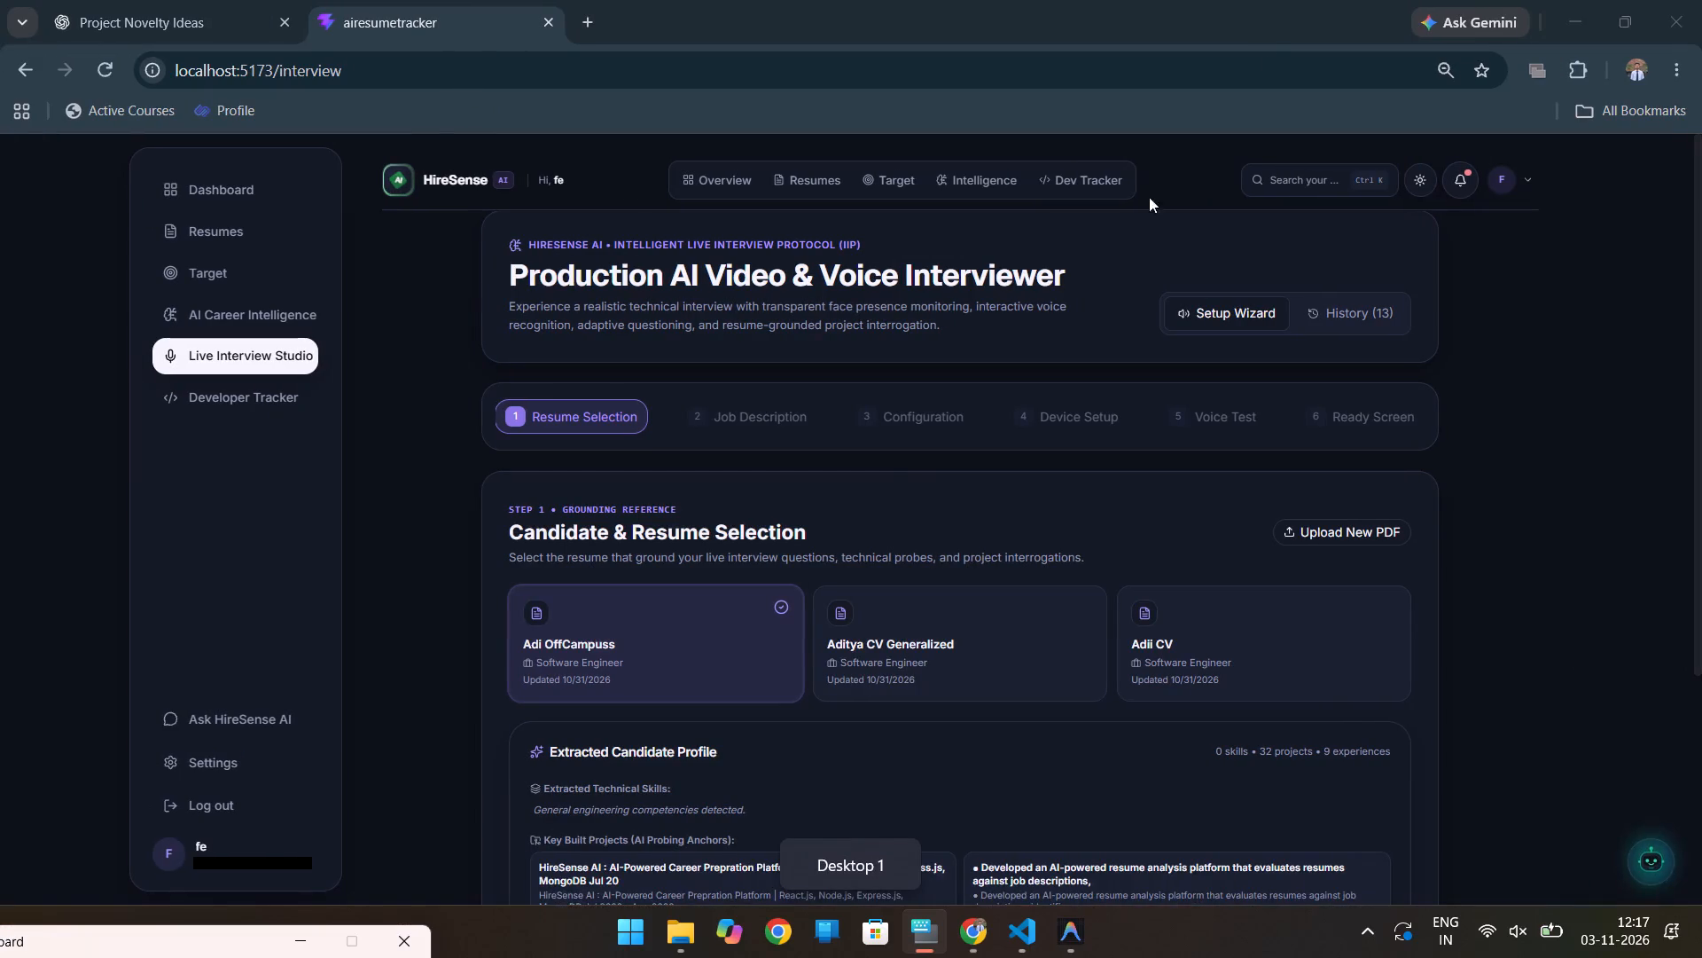
On the other virtual desktop, minimize the airesumetracker browser window and launch Kuro from its desktop shortcut.
click(1546, 5)
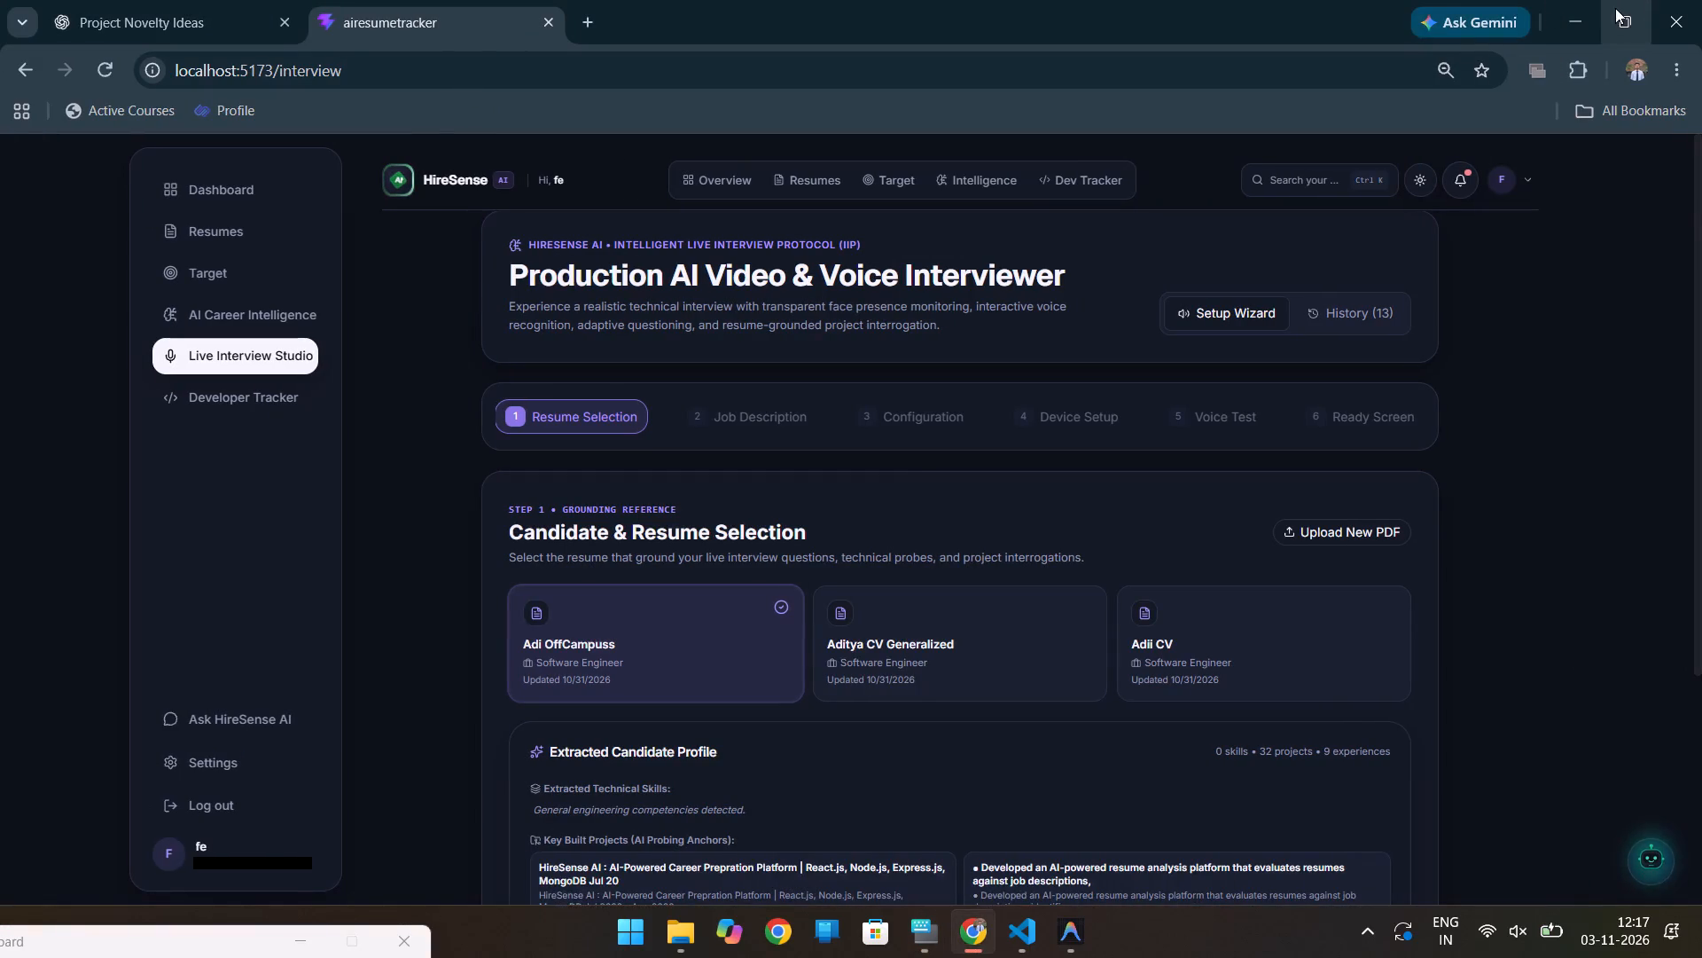
click(1589, 16)
double_click(47, 814)
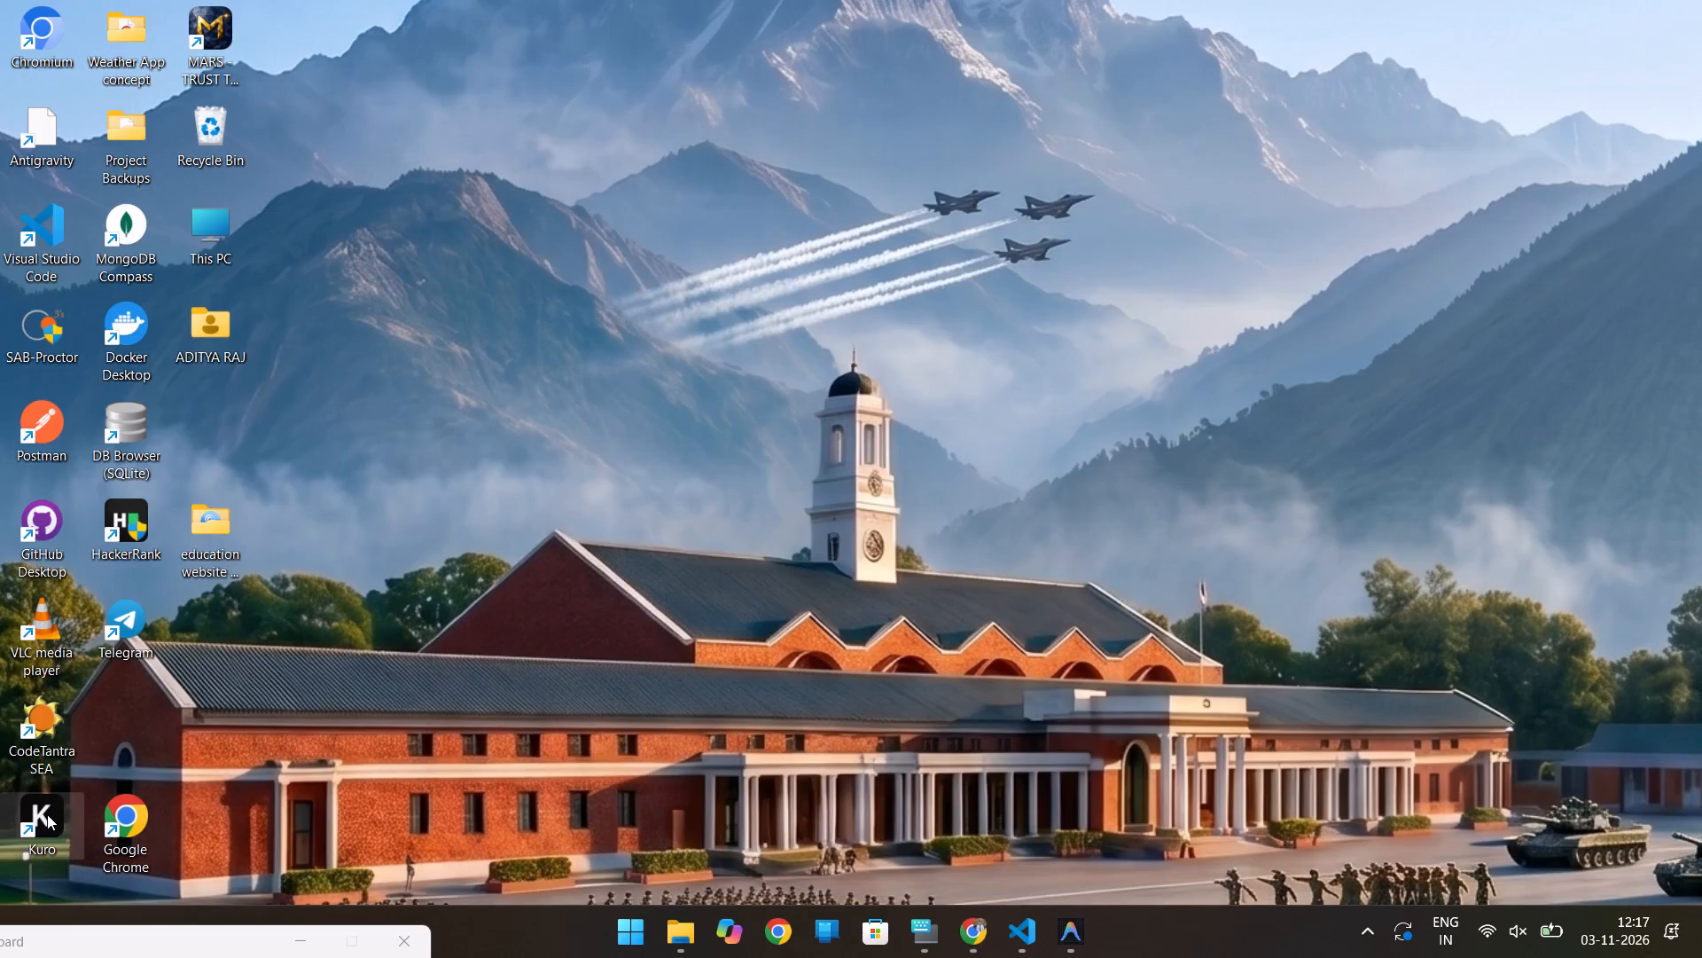
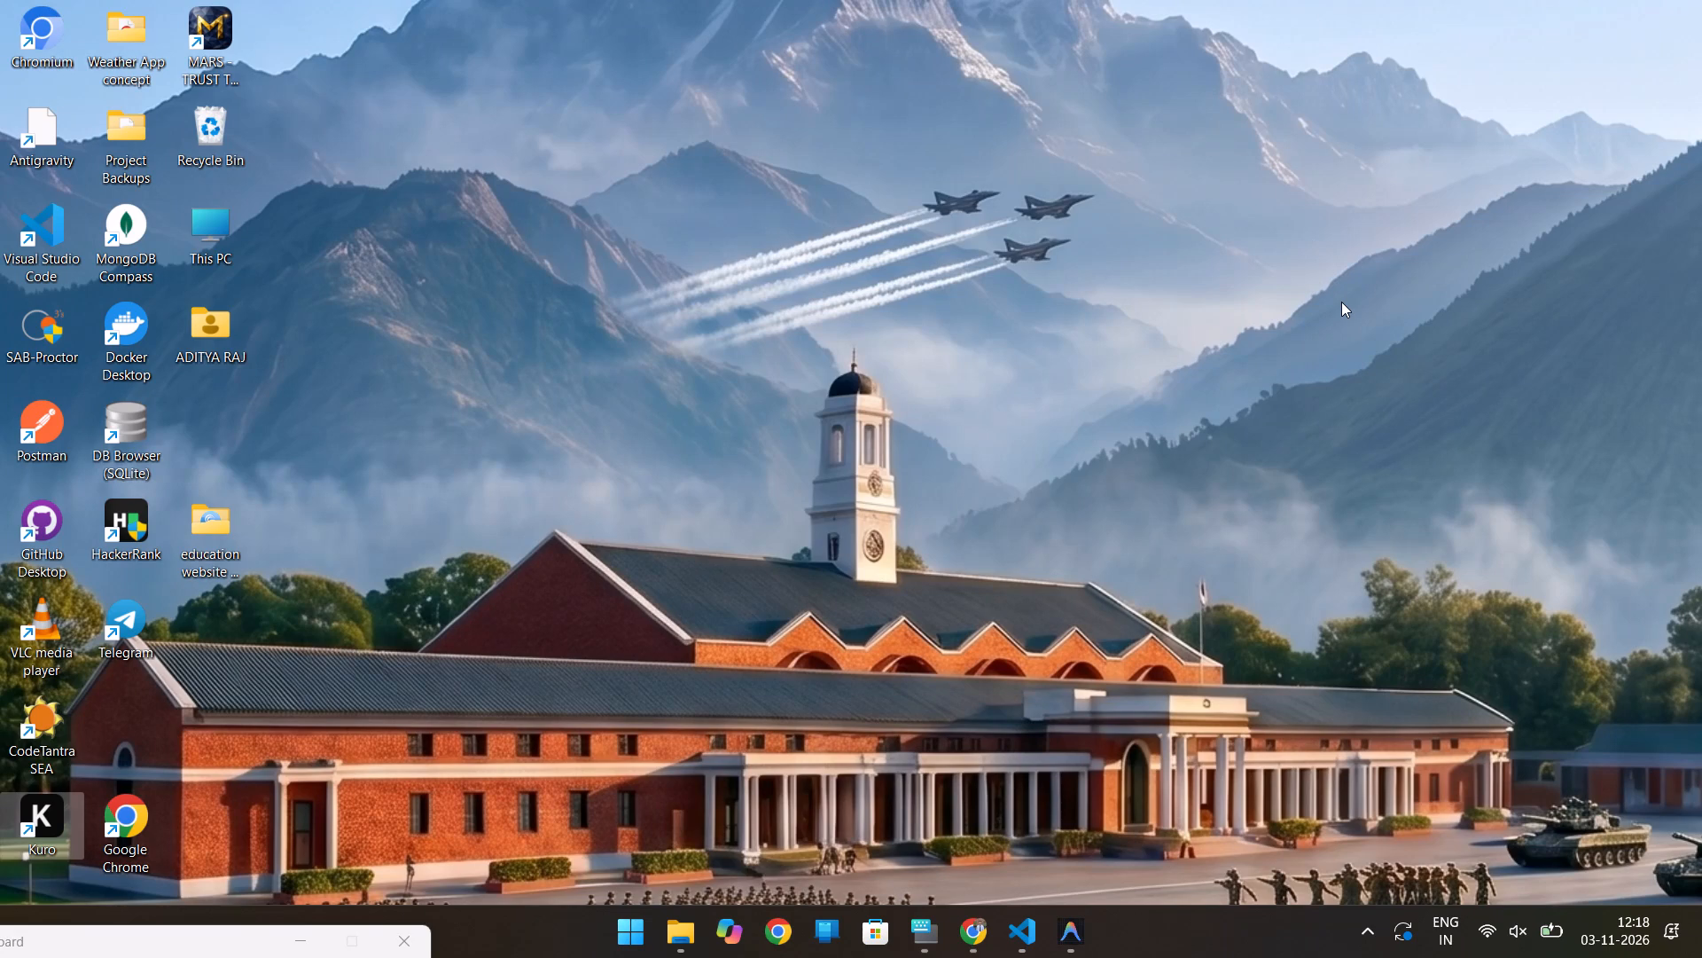
Back in Microsoft Project, indent the tools, machine and implemented task tasks as subtasks of Requirement.
click(1059, 928)
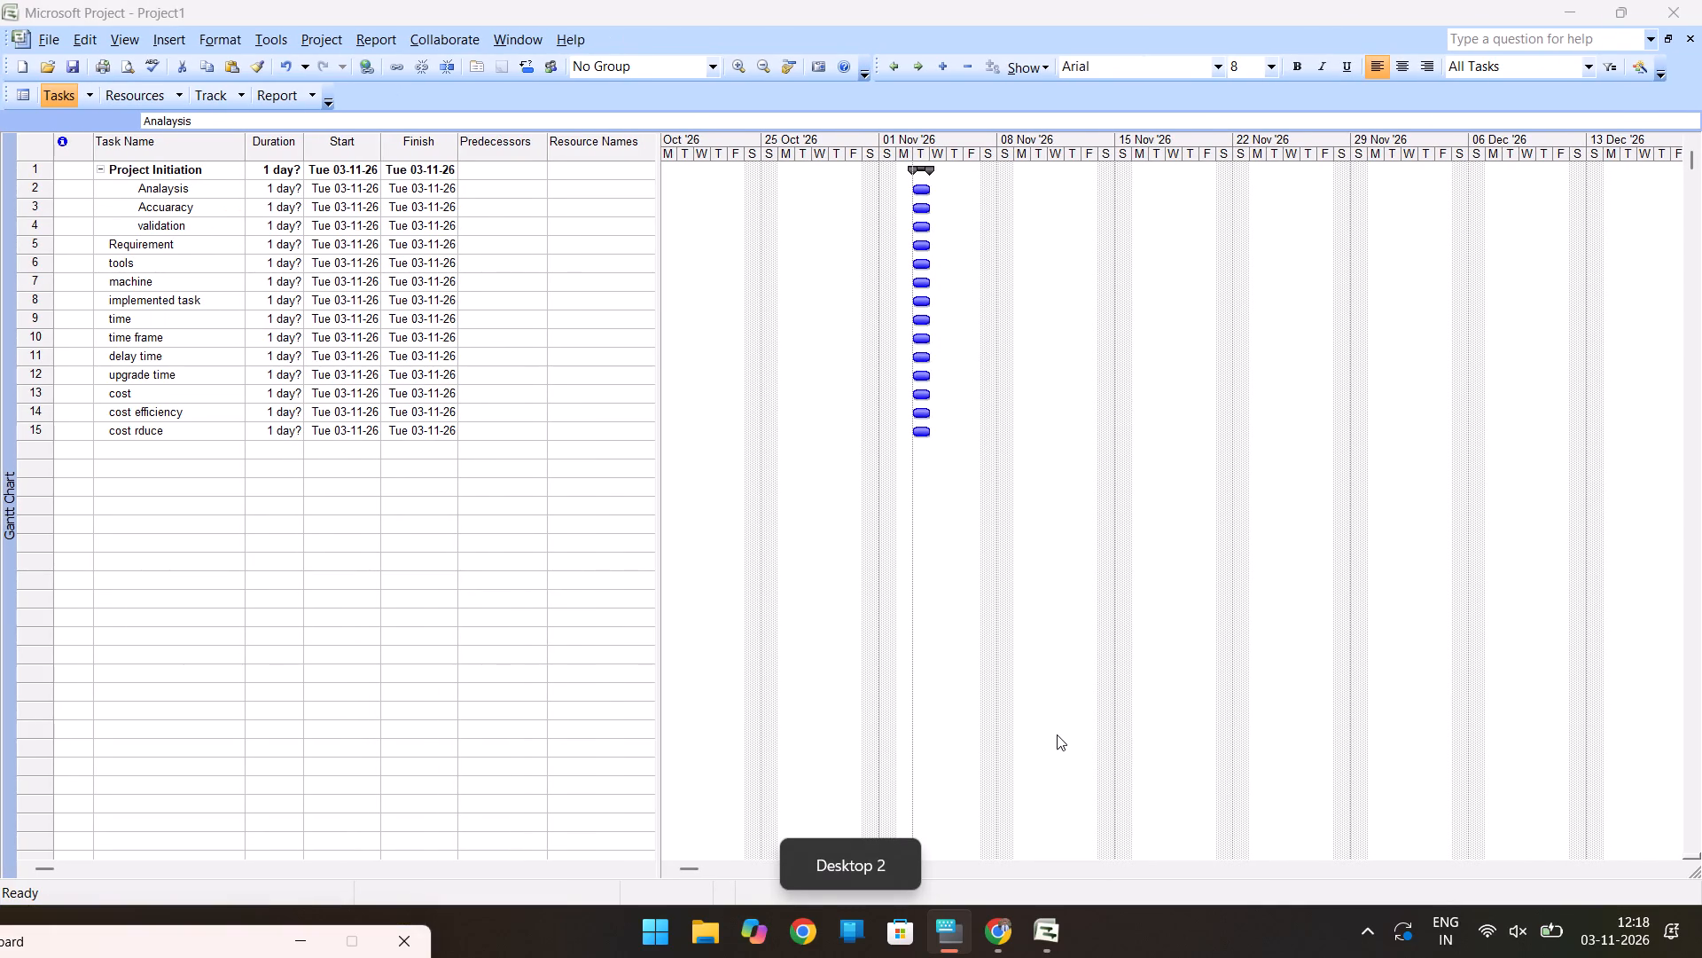
drag(96, 255, 114, 257)
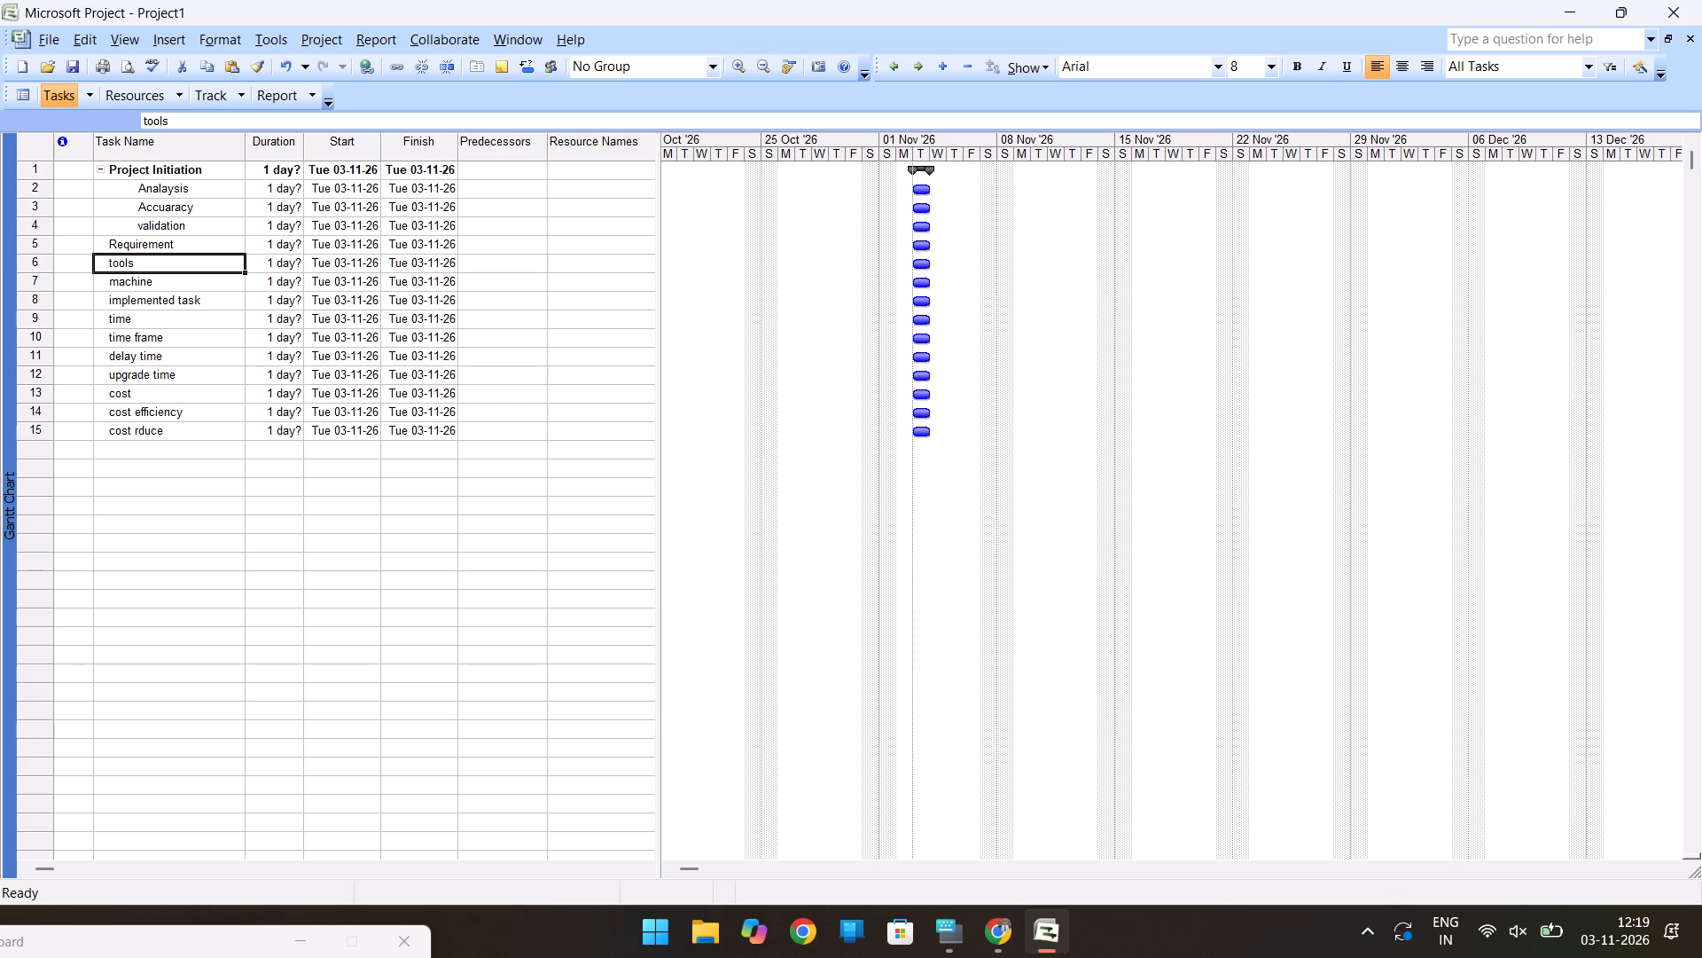
drag(72, 259, 304, 302)
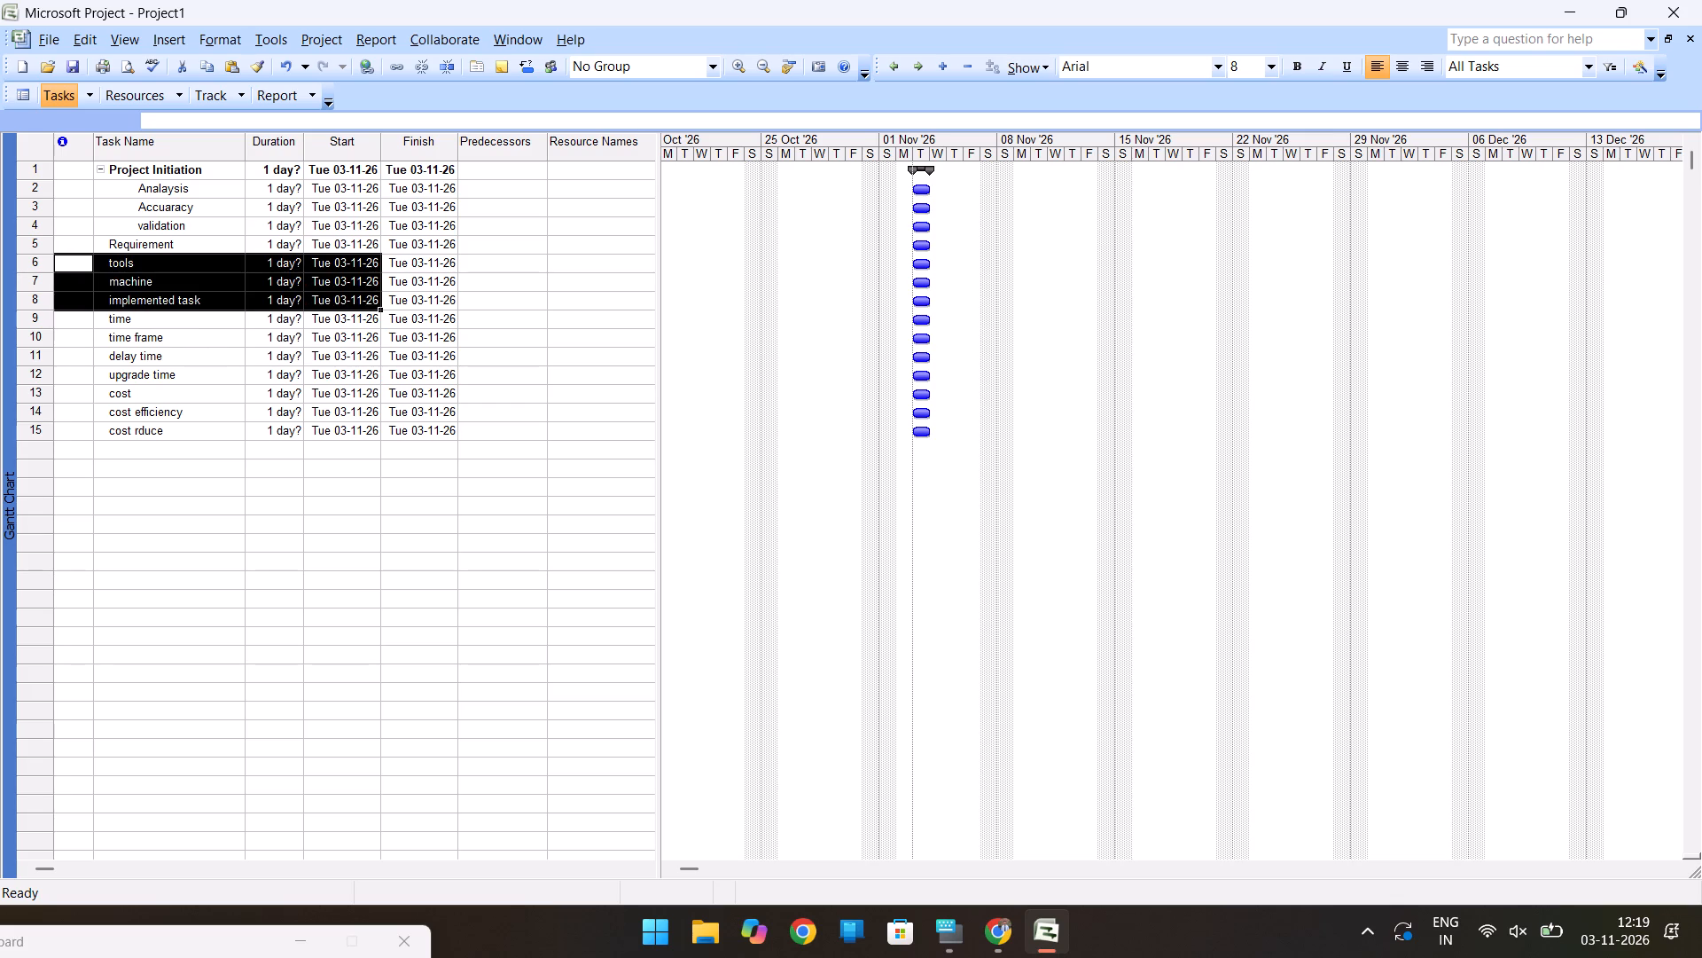
drag(304, 302, 459, 295)
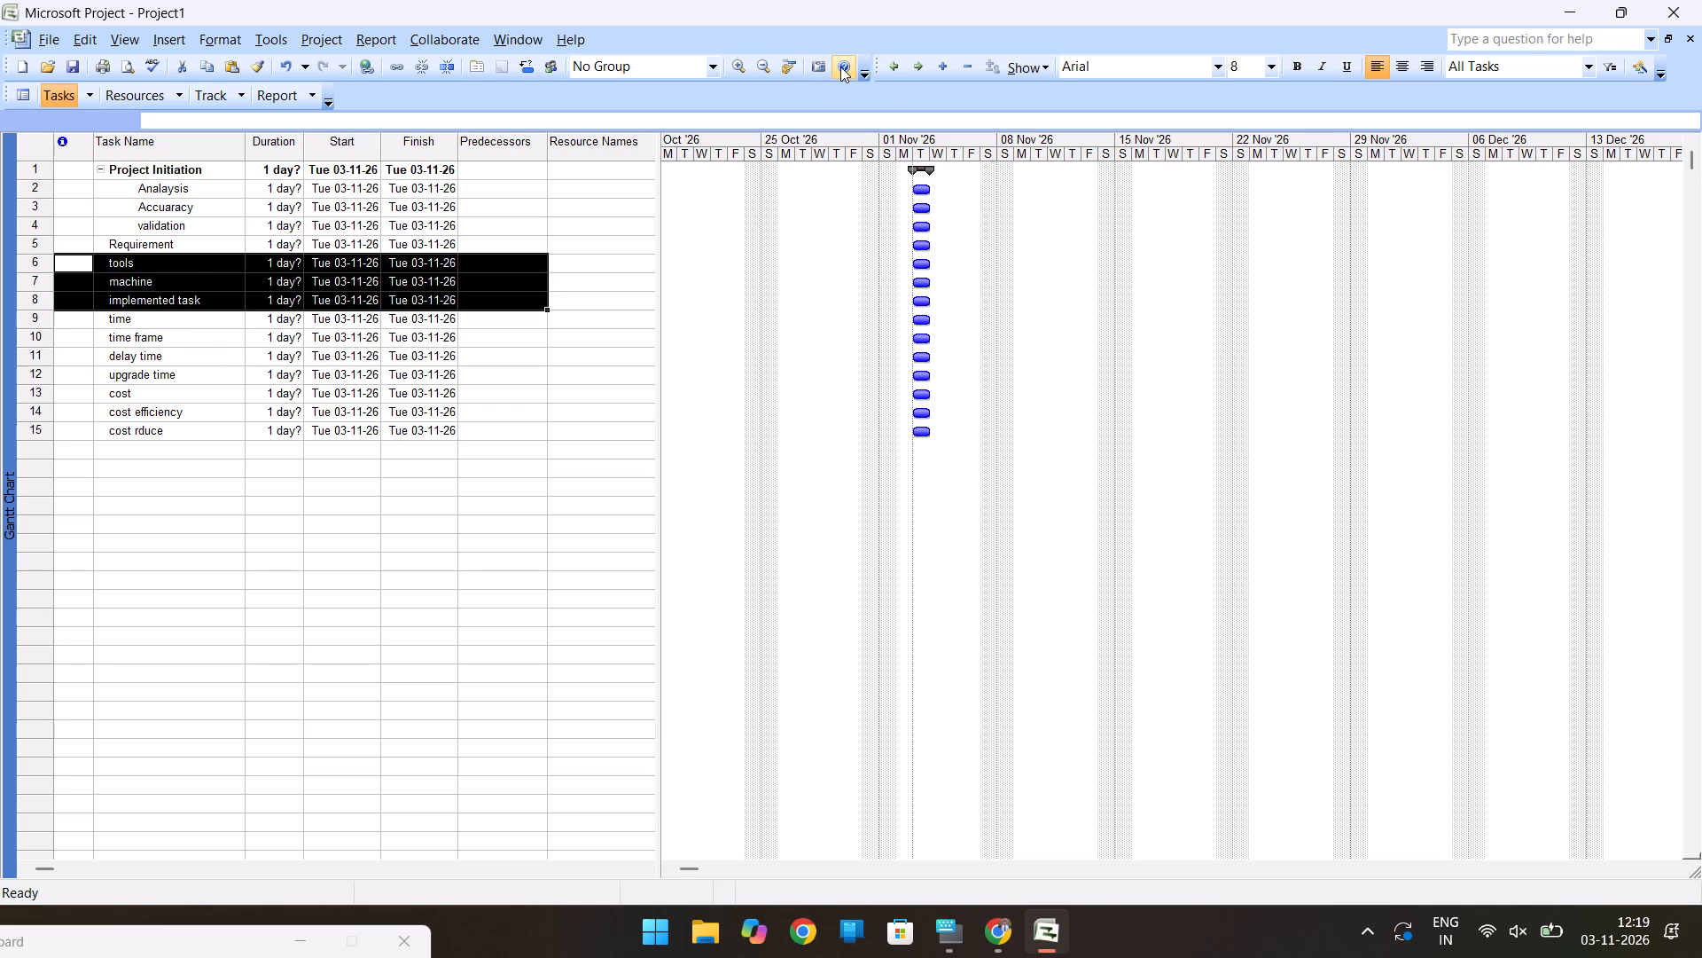
click(906, 59)
Indent the time frame, delay time and upgrade time tasks as subtasks of time.
drag(79, 331, 218, 342)
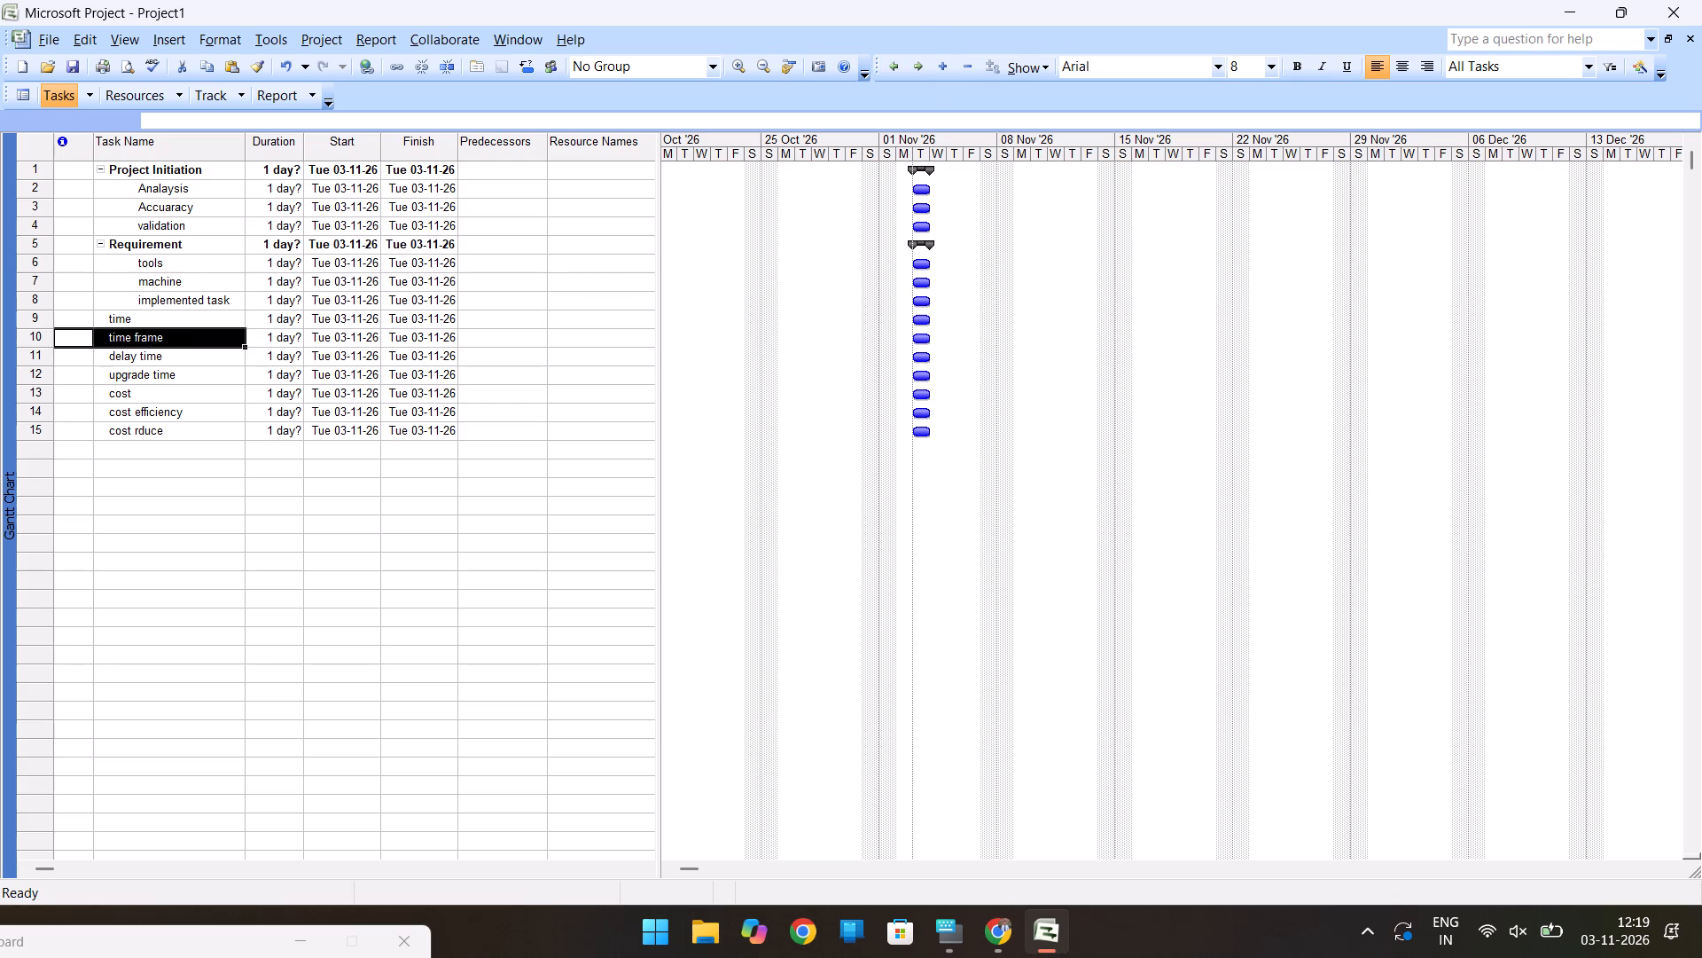
drag(218, 342, 433, 366)
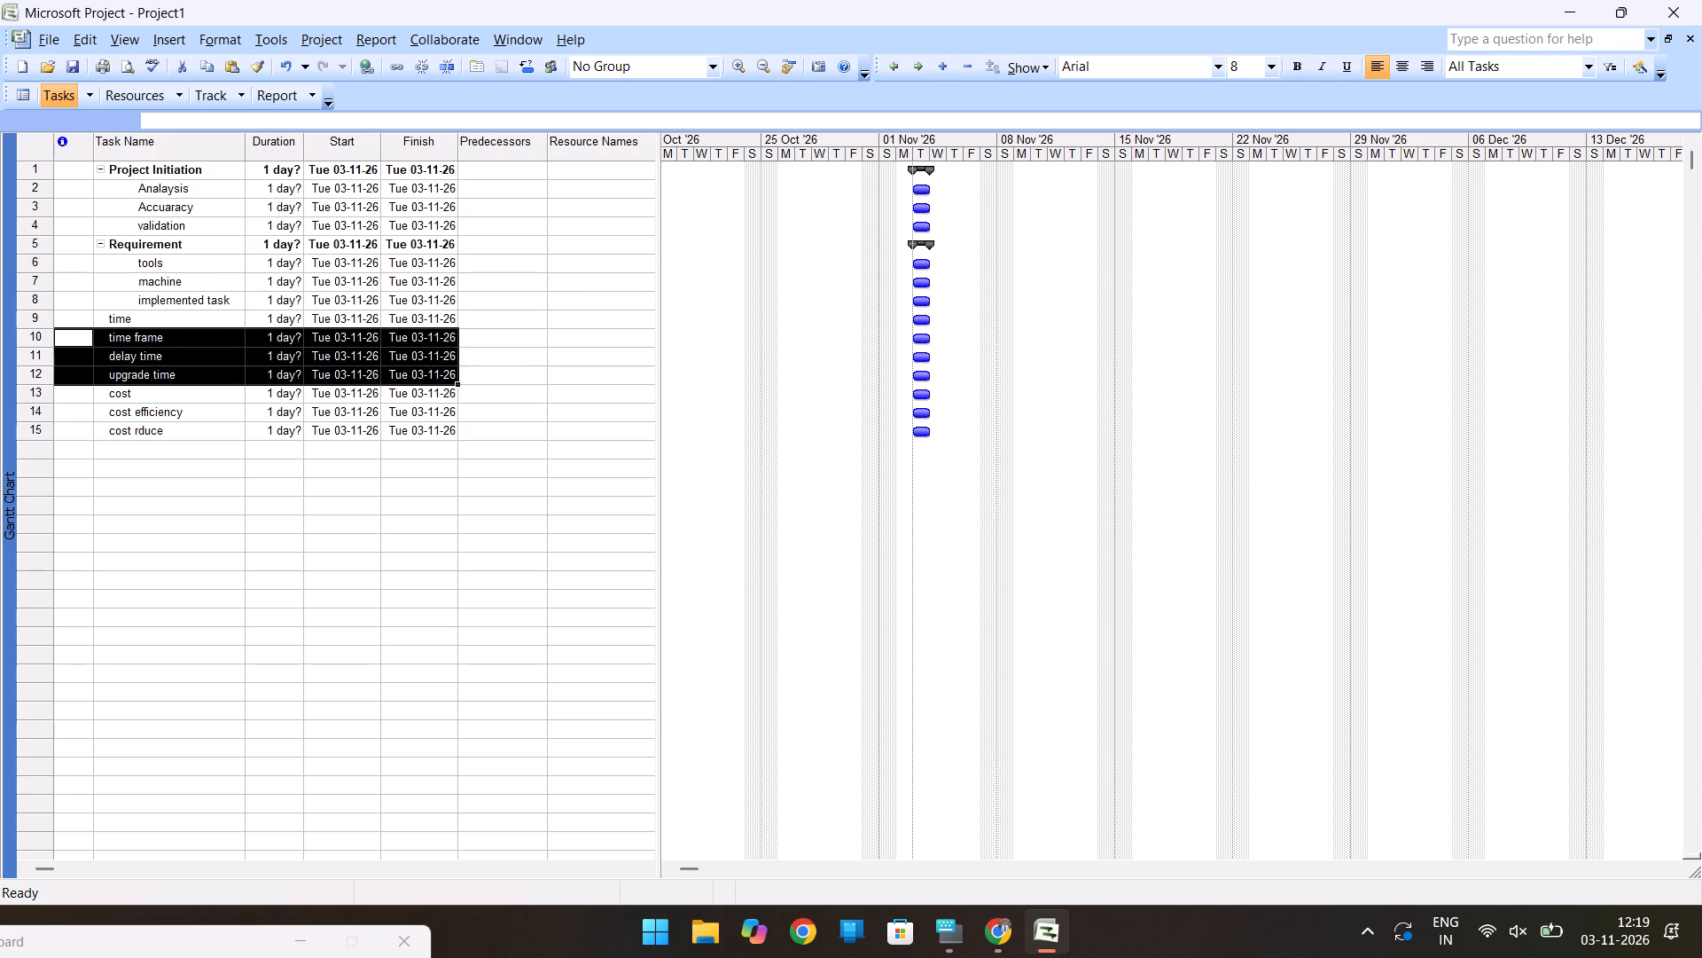
drag(433, 366, 434, 366)
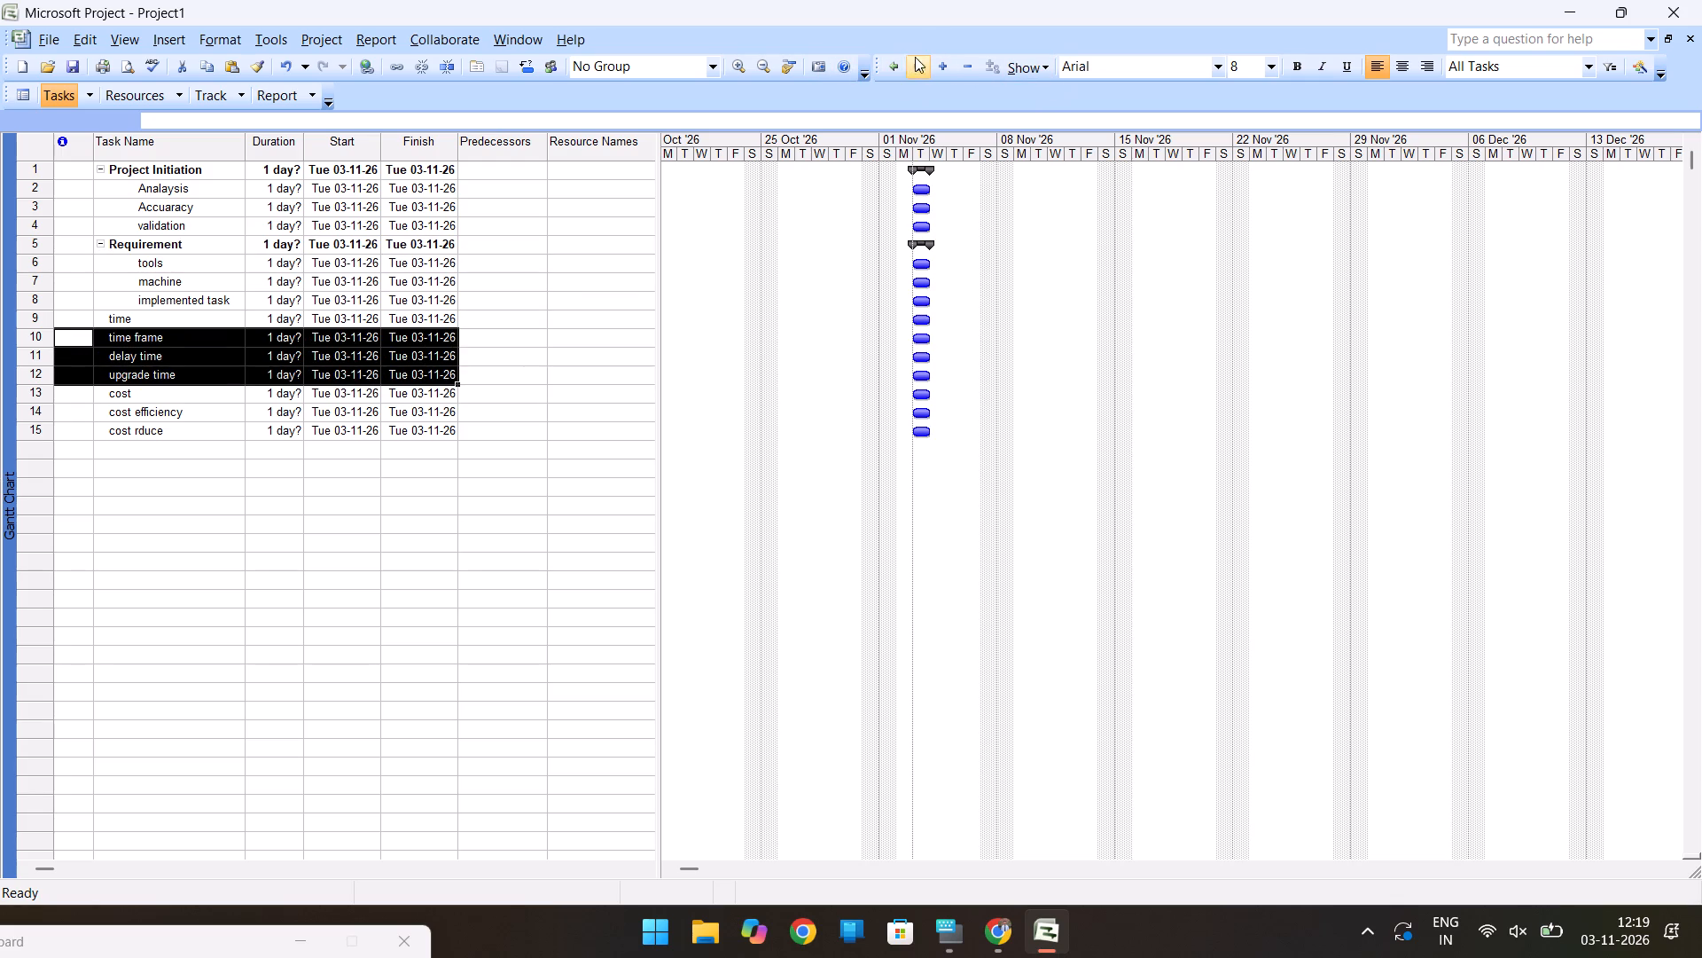
click(915, 62)
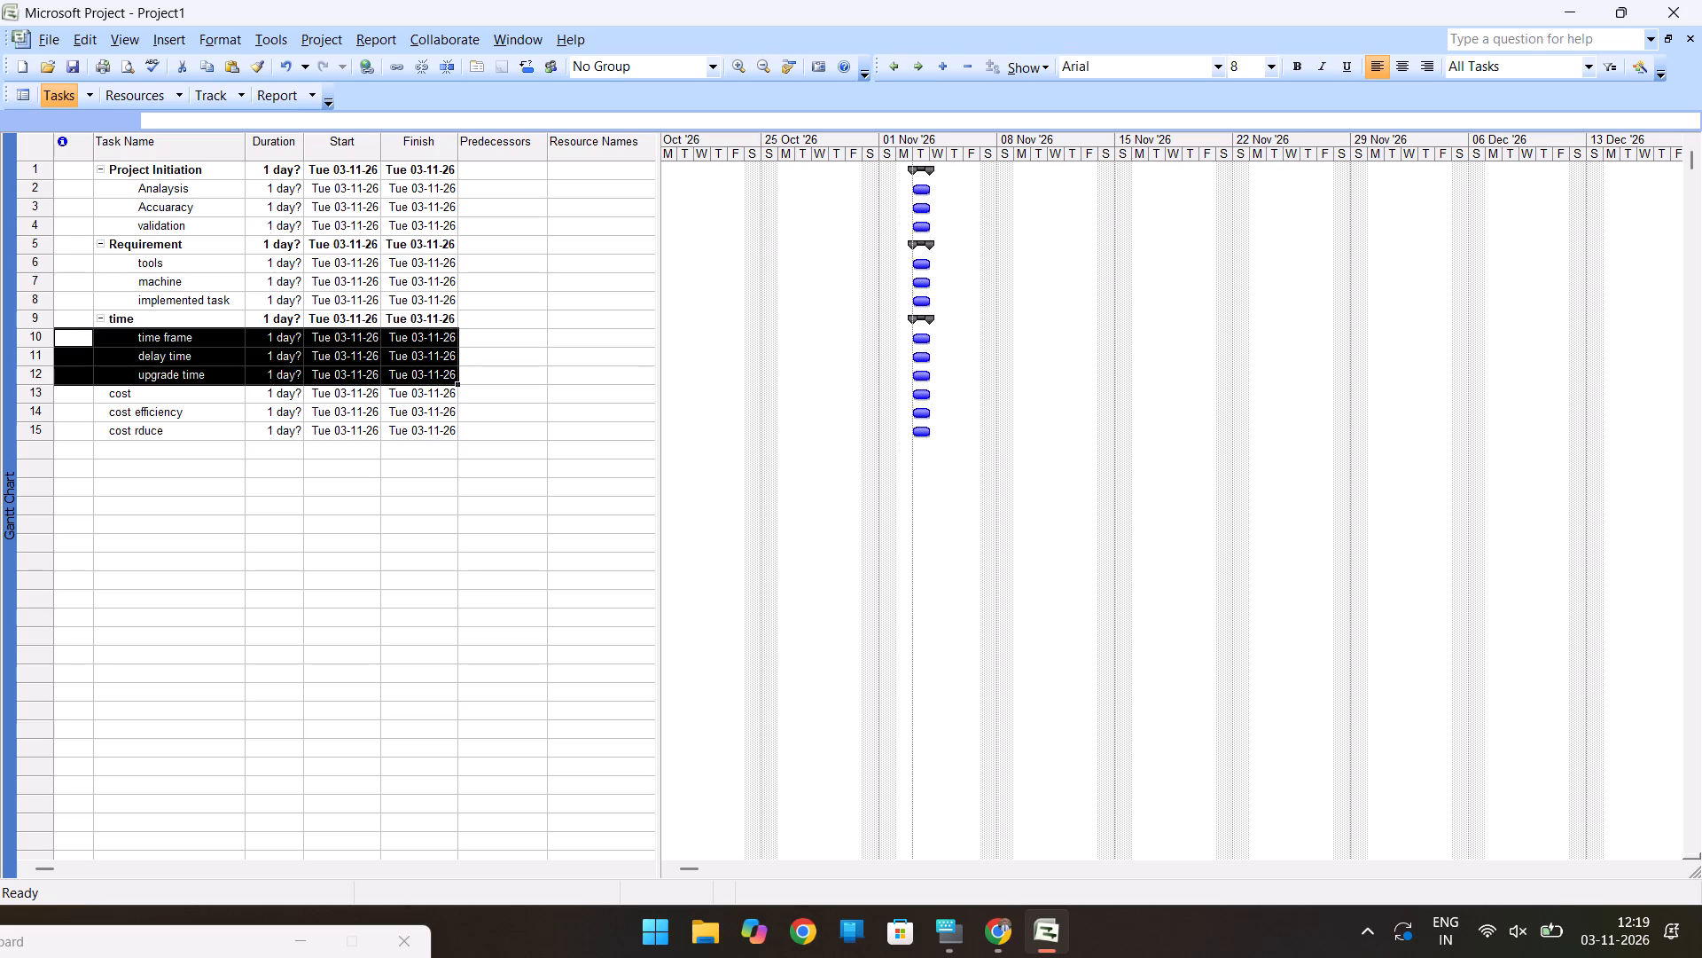
Indent the cost efficiency and cost rduce tasks as subtasks of cost.
drag(101, 406, 418, 433)
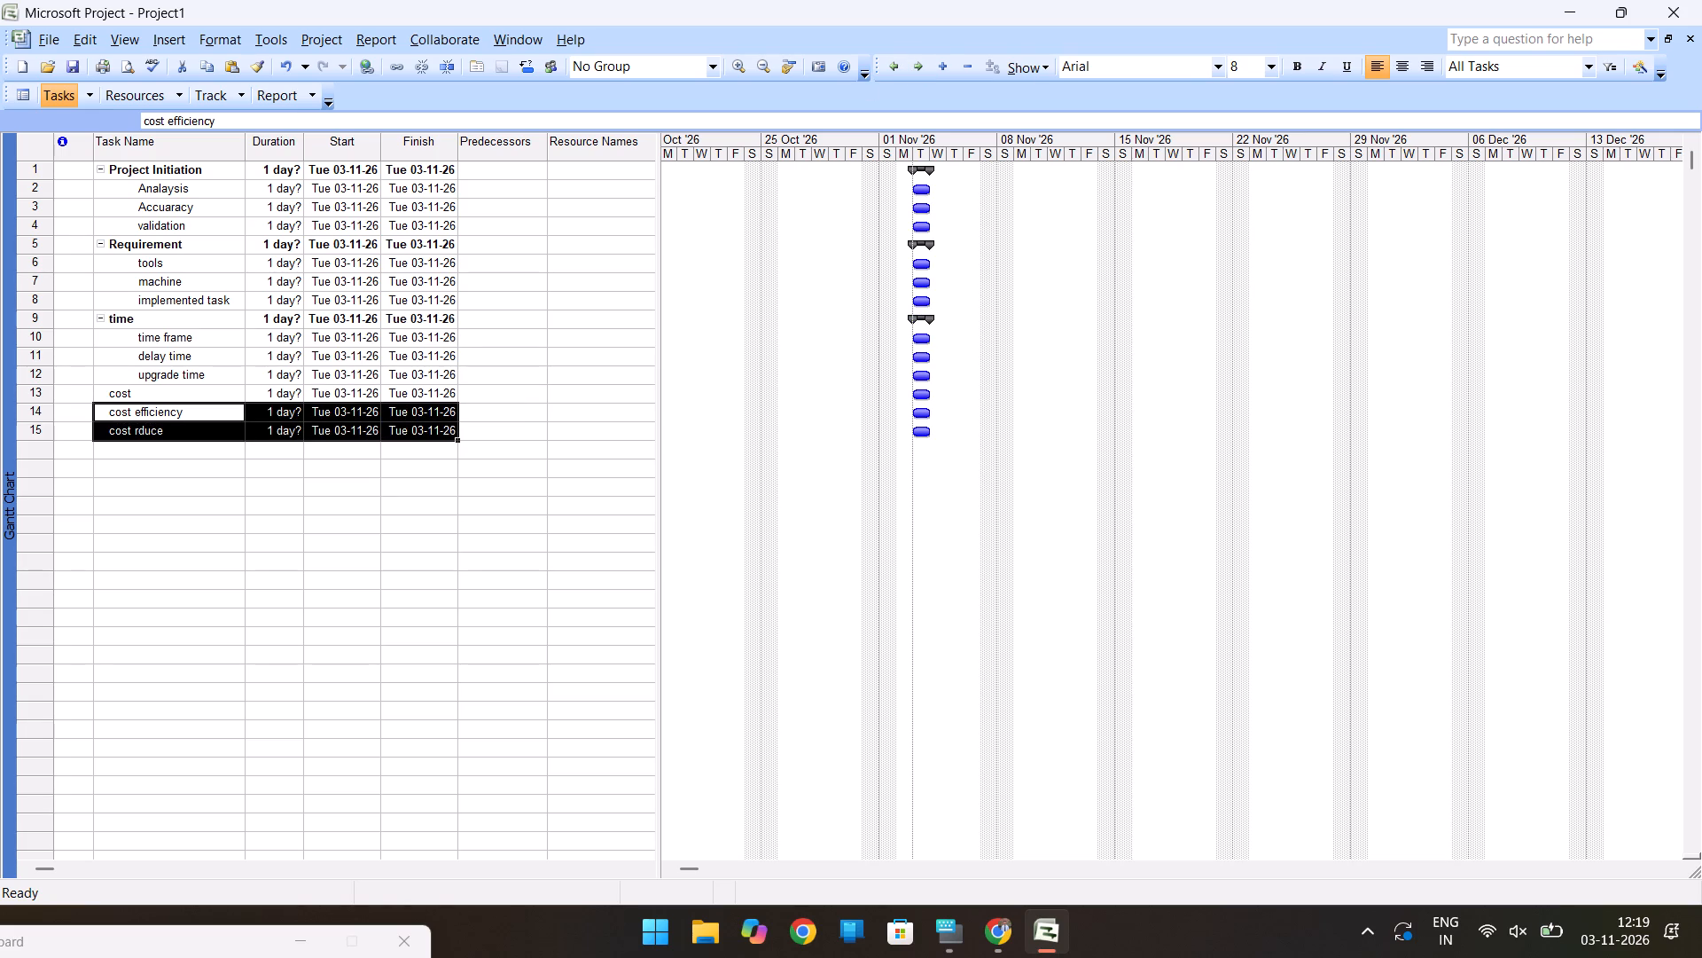
click(918, 69)
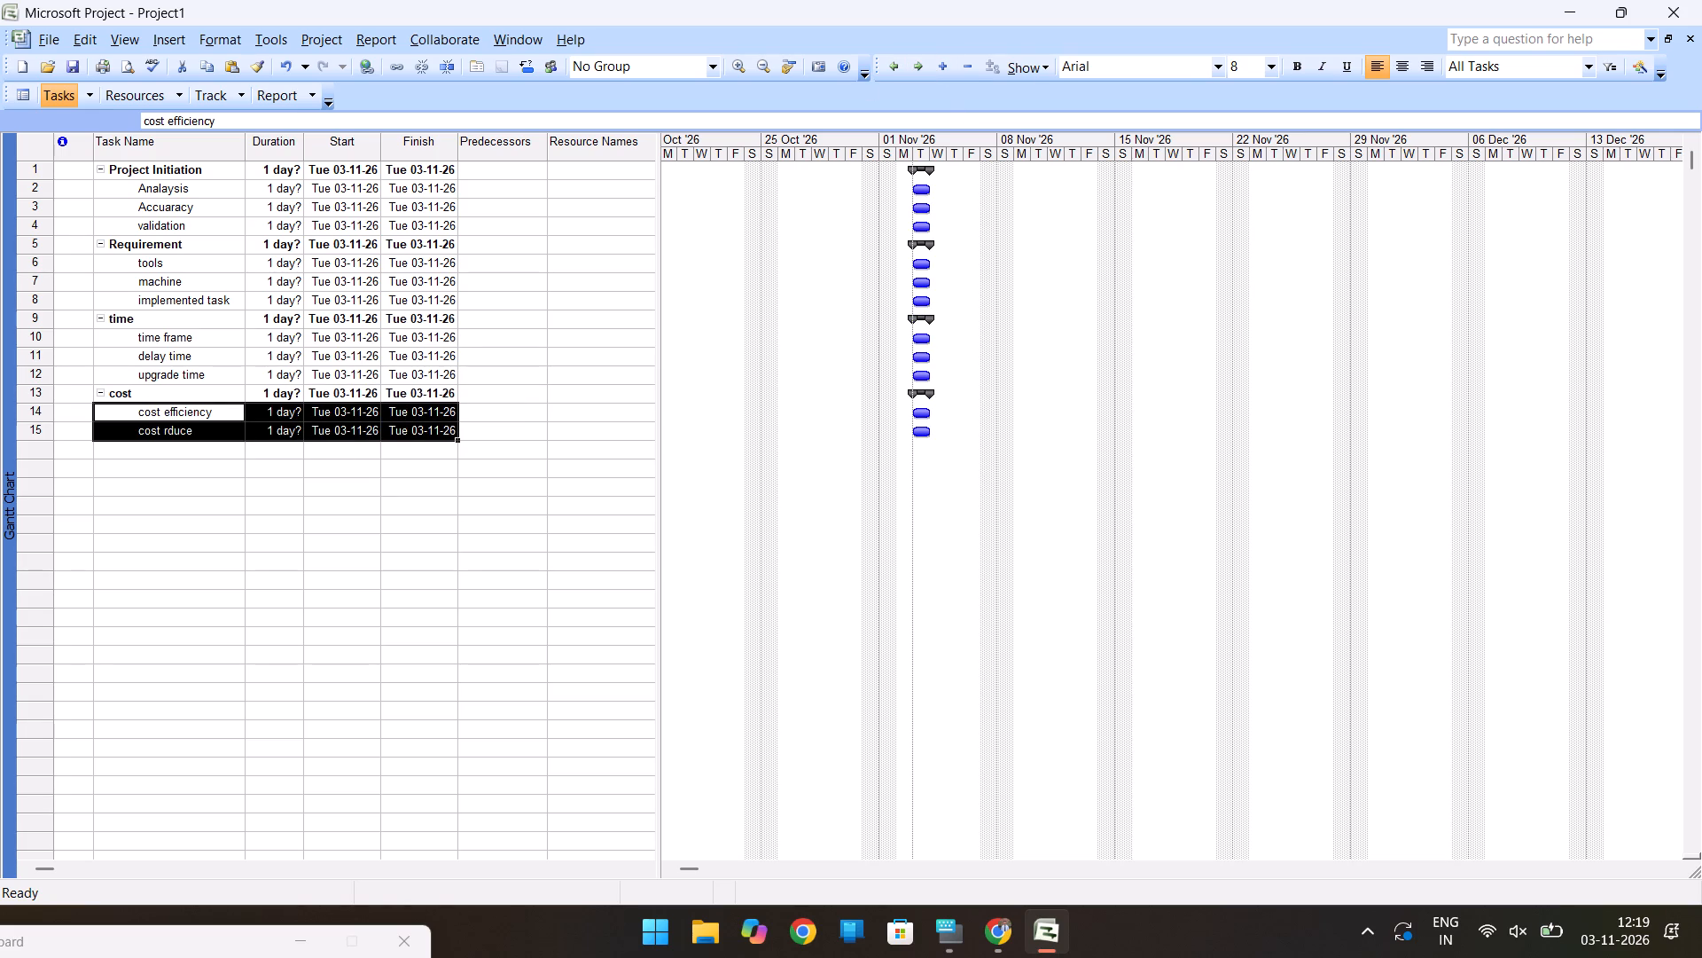
click(615, 428)
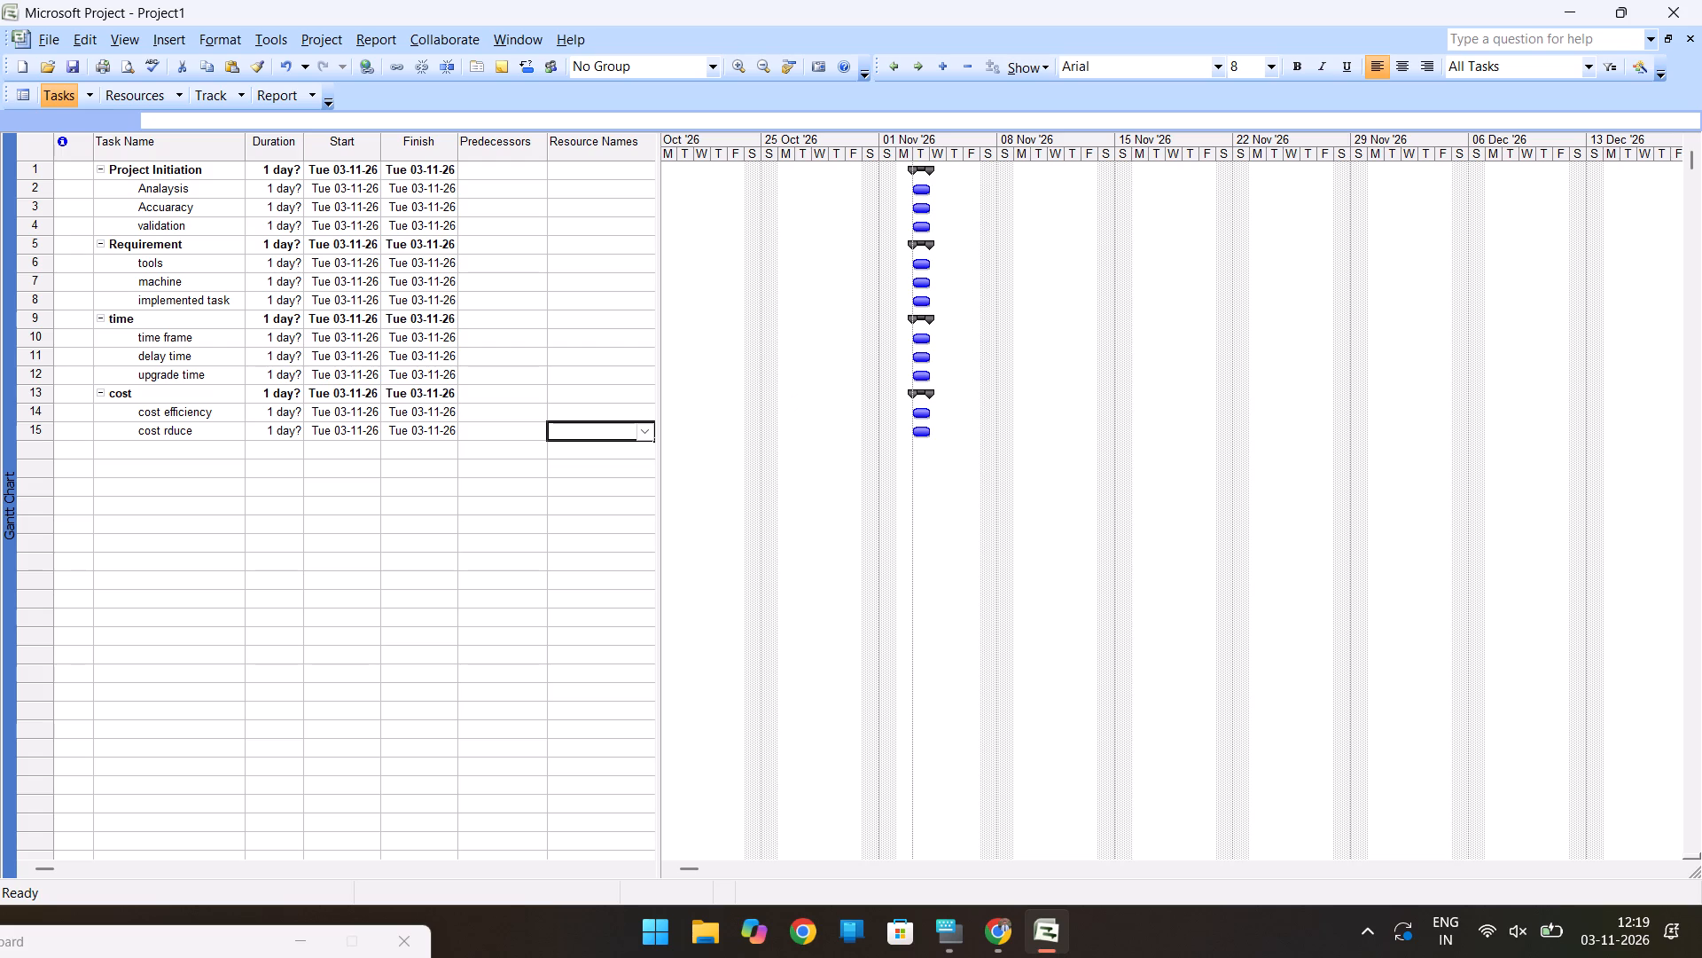
Set the durations of the Project Initiation subtasks: Analaysis to 3 days, Accuaracy to 2 days and validation to 2 days.
click(294, 193)
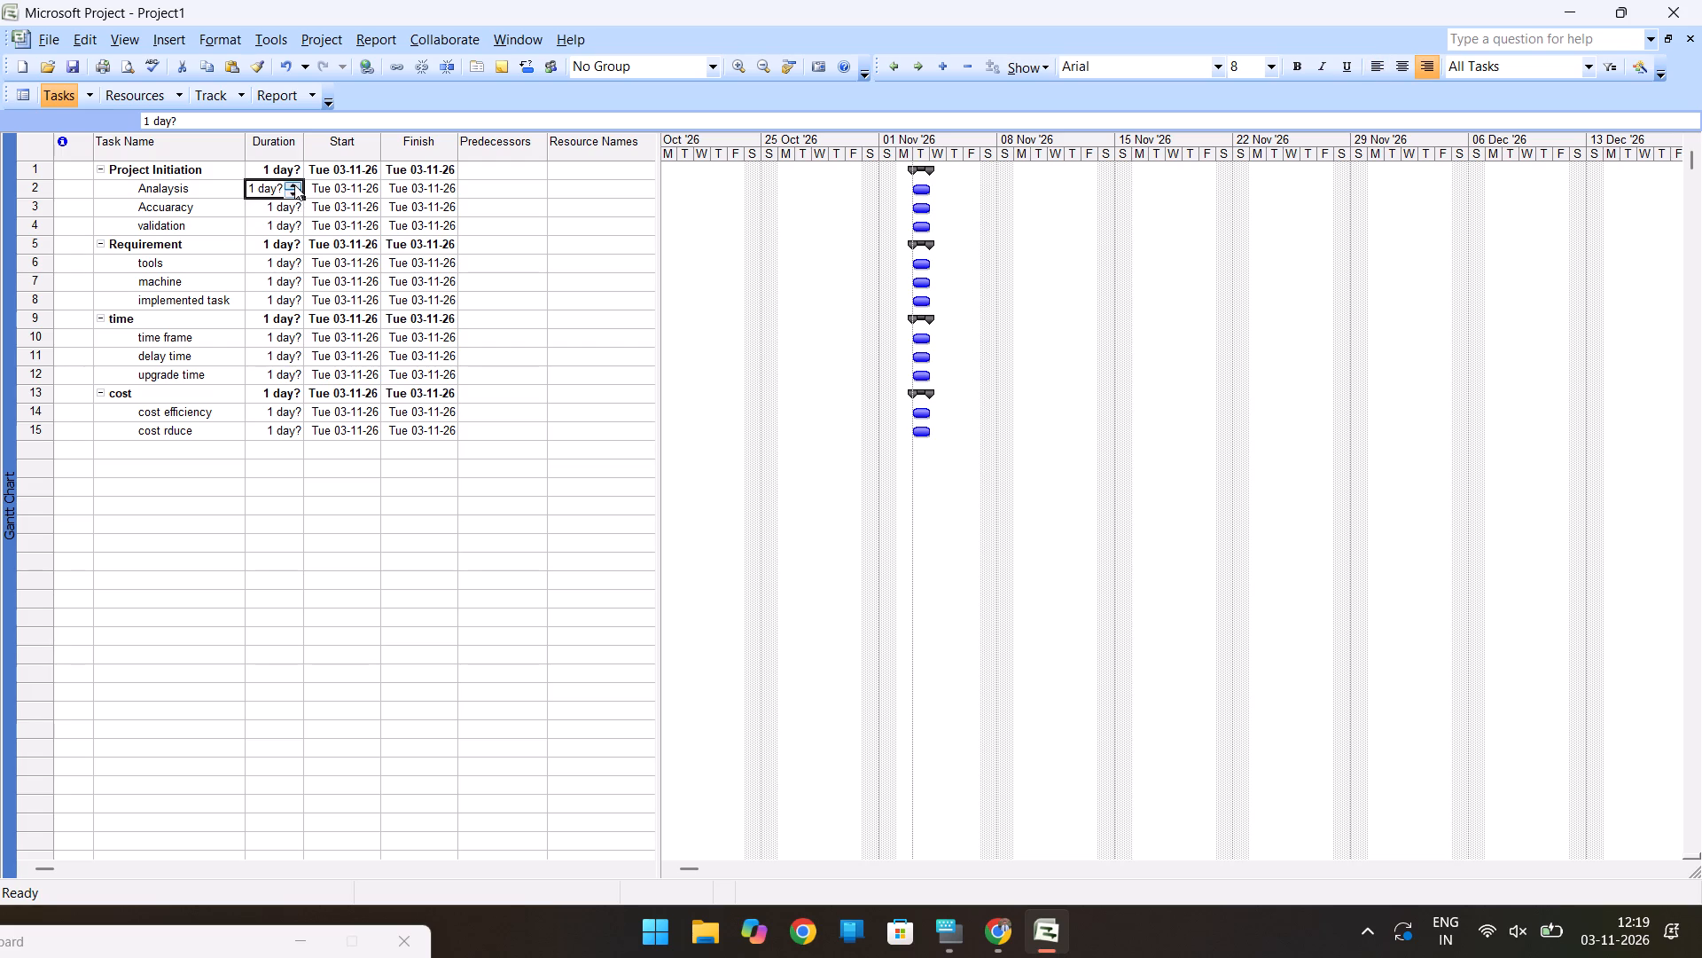
click(294, 185)
click(292, 197)
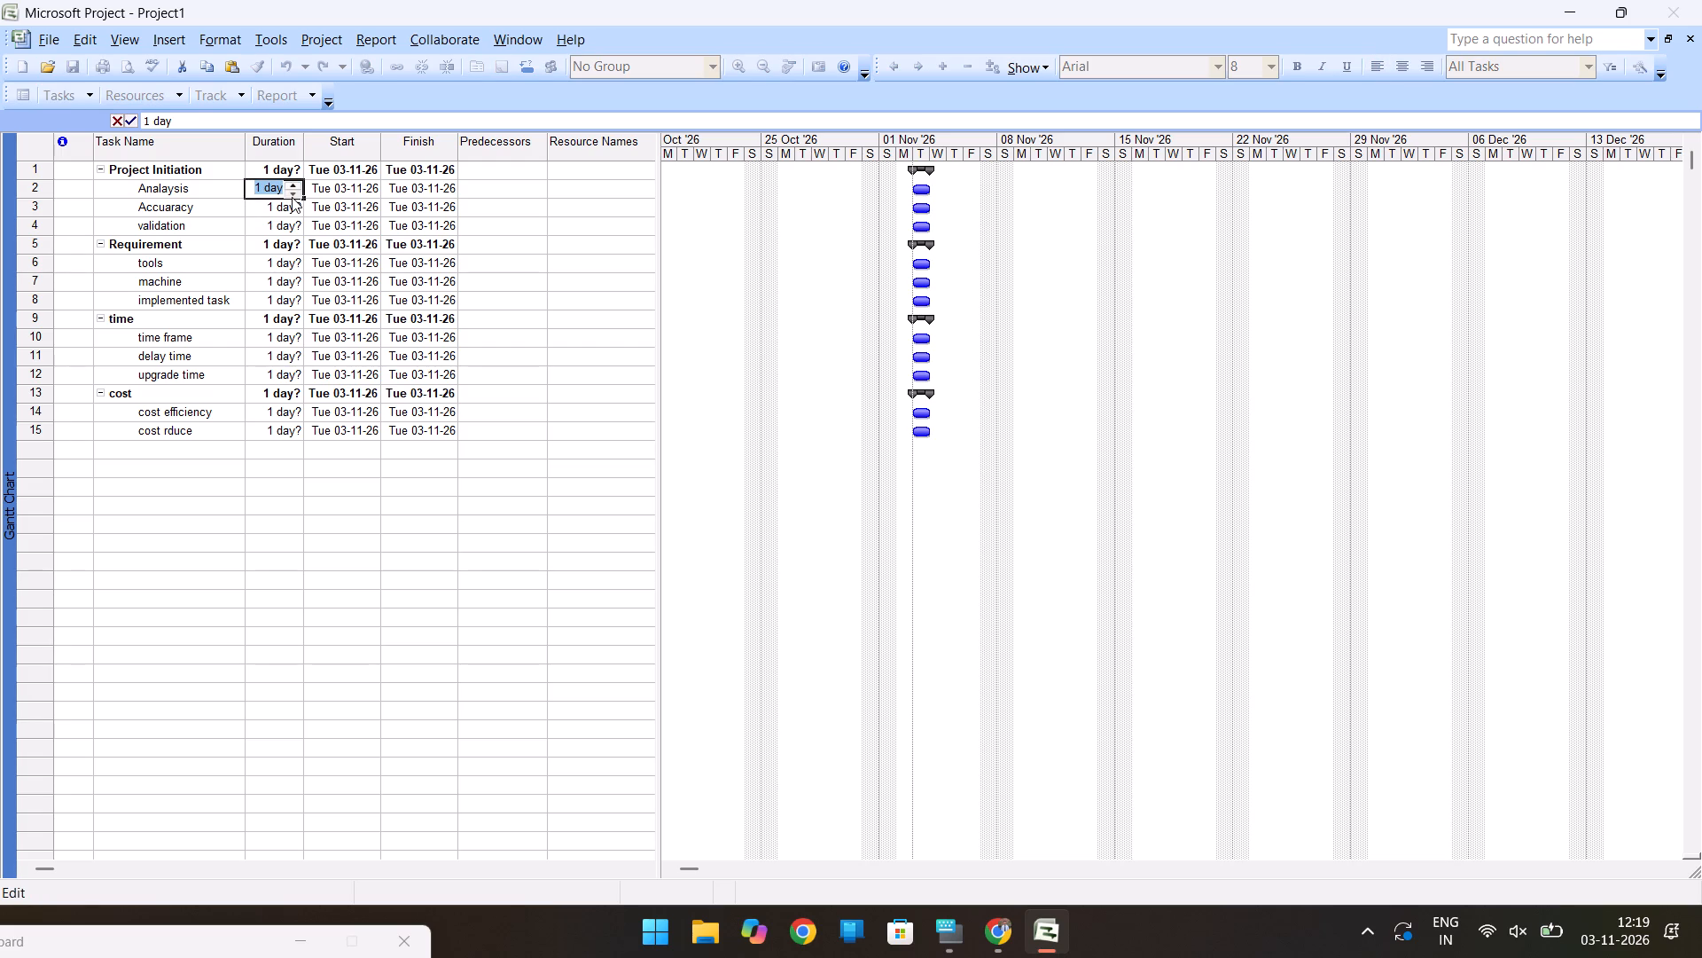
click(293, 188)
click(295, 186)
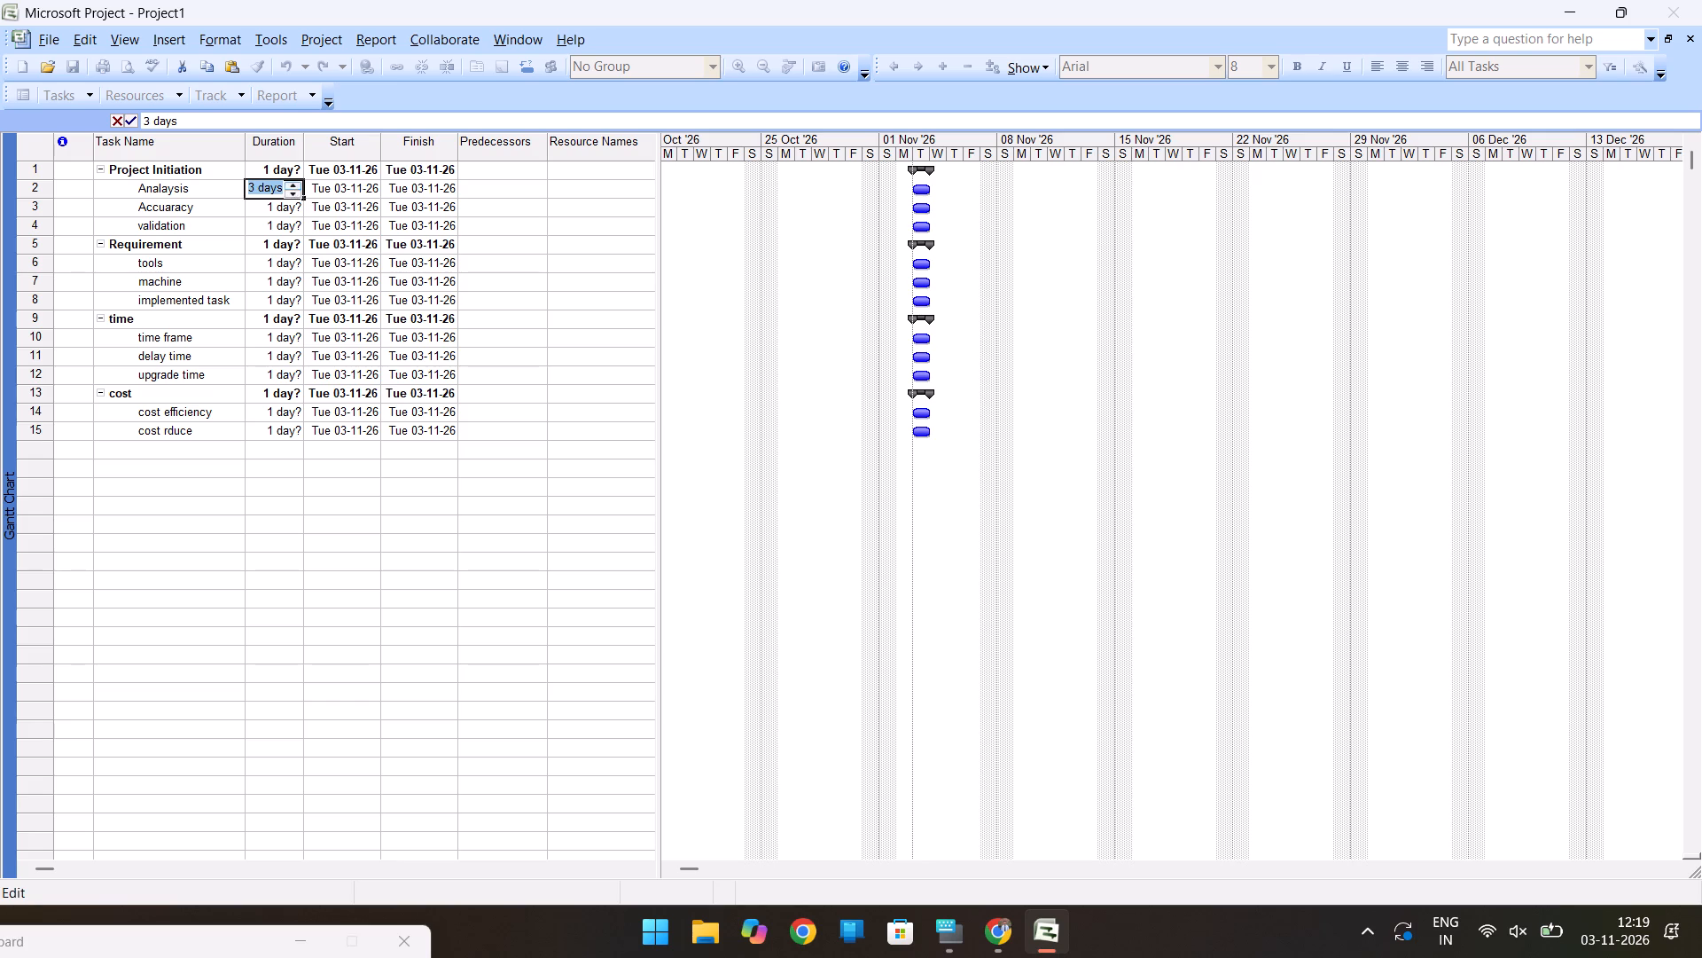
click(291, 216)
click(294, 201)
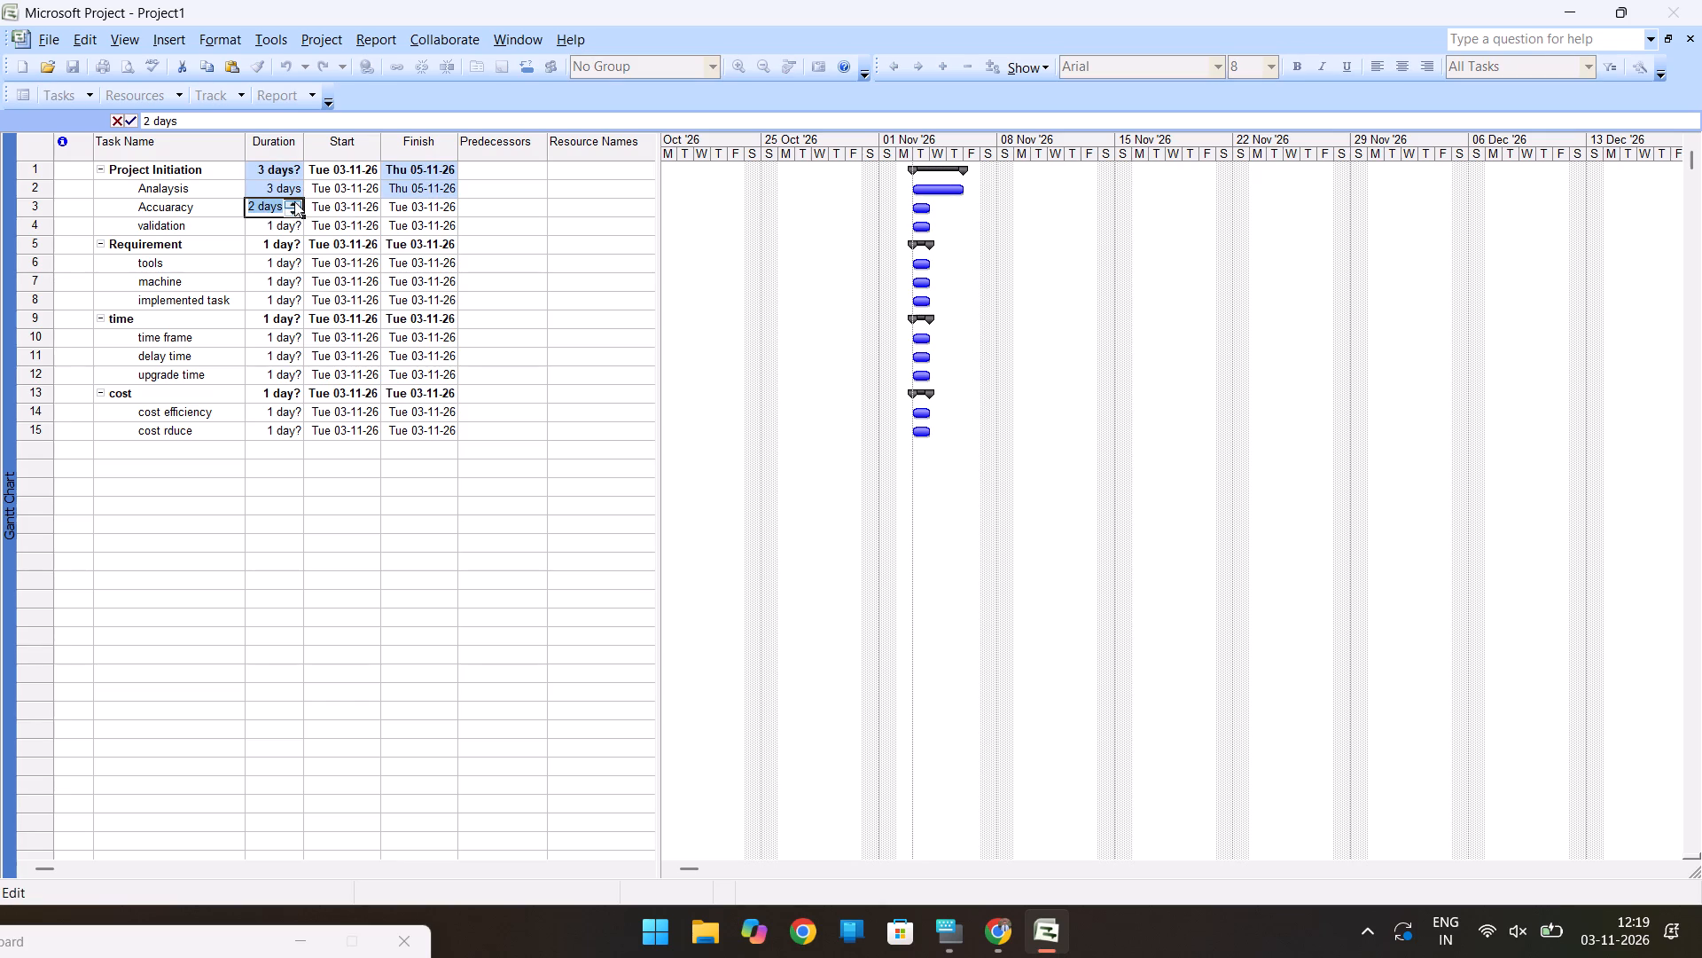
click(294, 229)
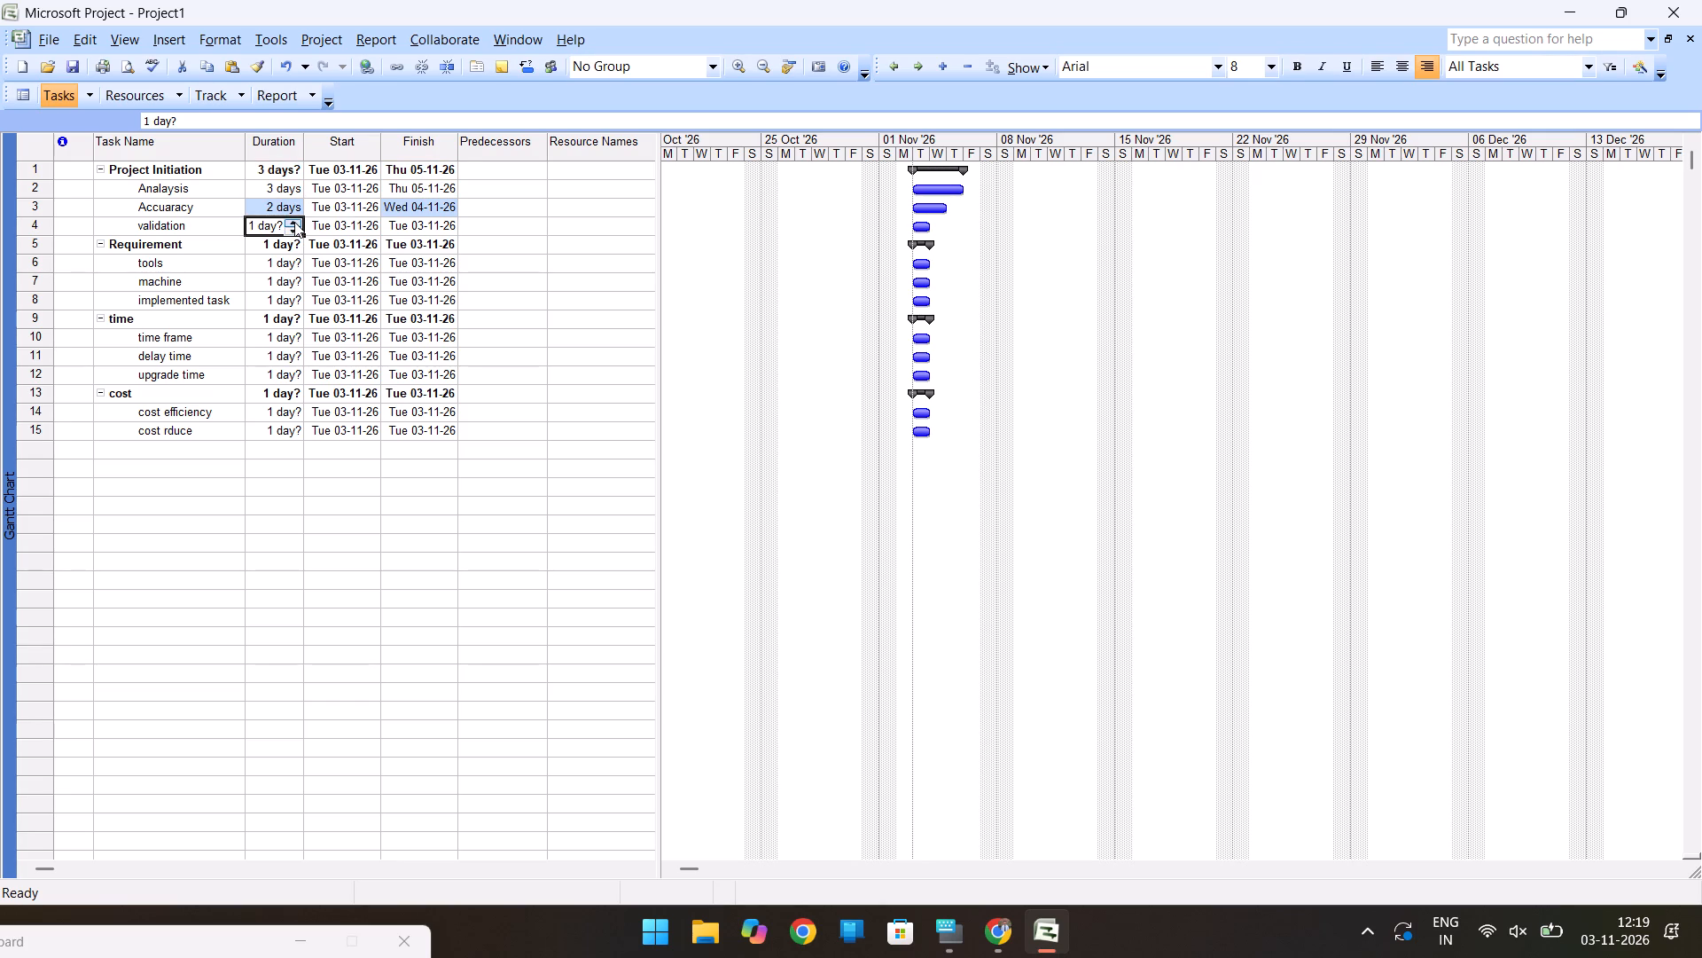
click(294, 222)
Set the durations of the Requirement subtasks: tools to 3 days, machine to 2 days and implemented task to 2 days.
click(294, 268)
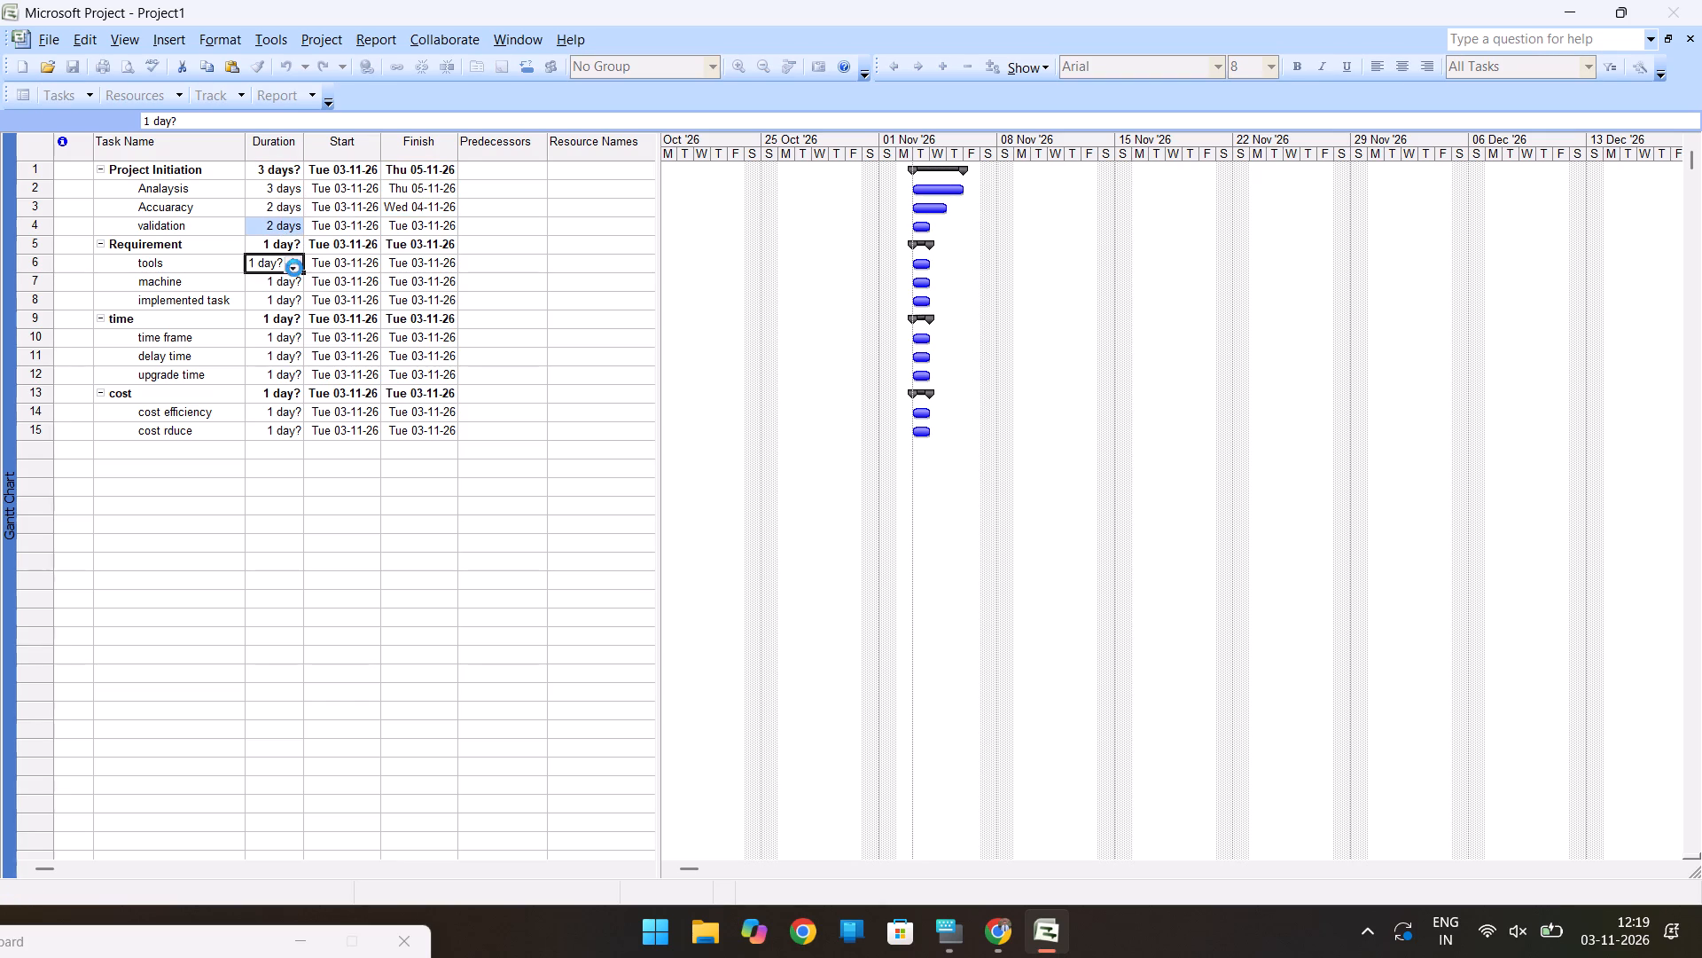
double_click(296, 261)
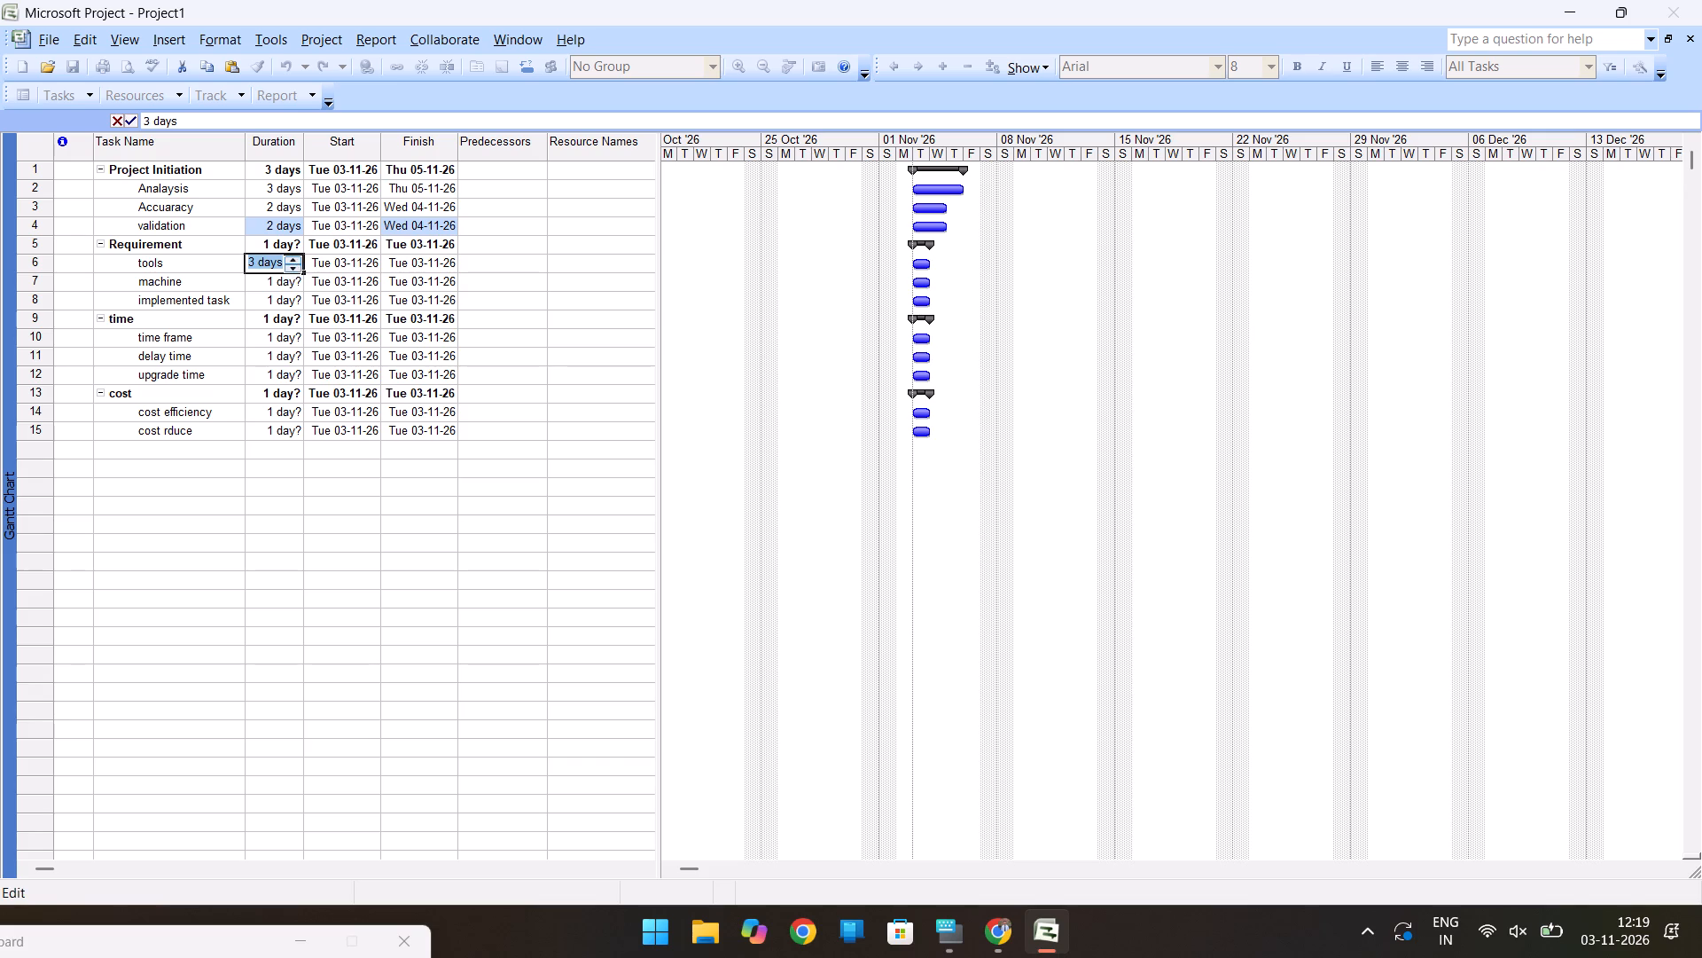
click(290, 278)
click(292, 276)
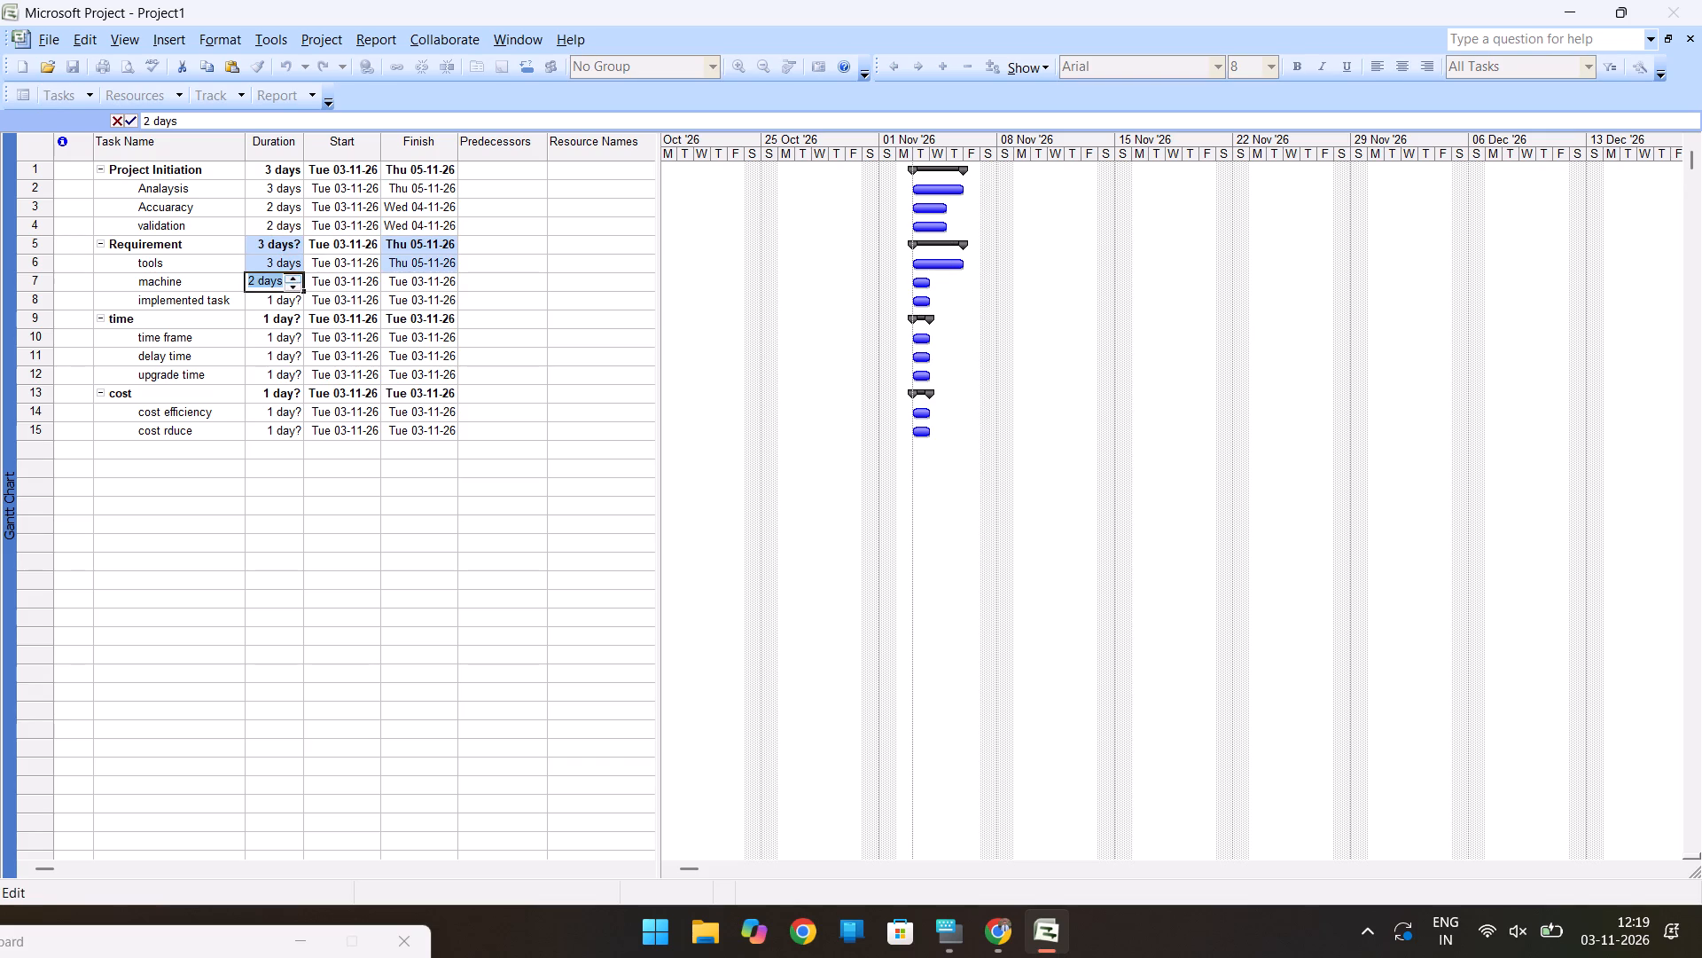
click(295, 306)
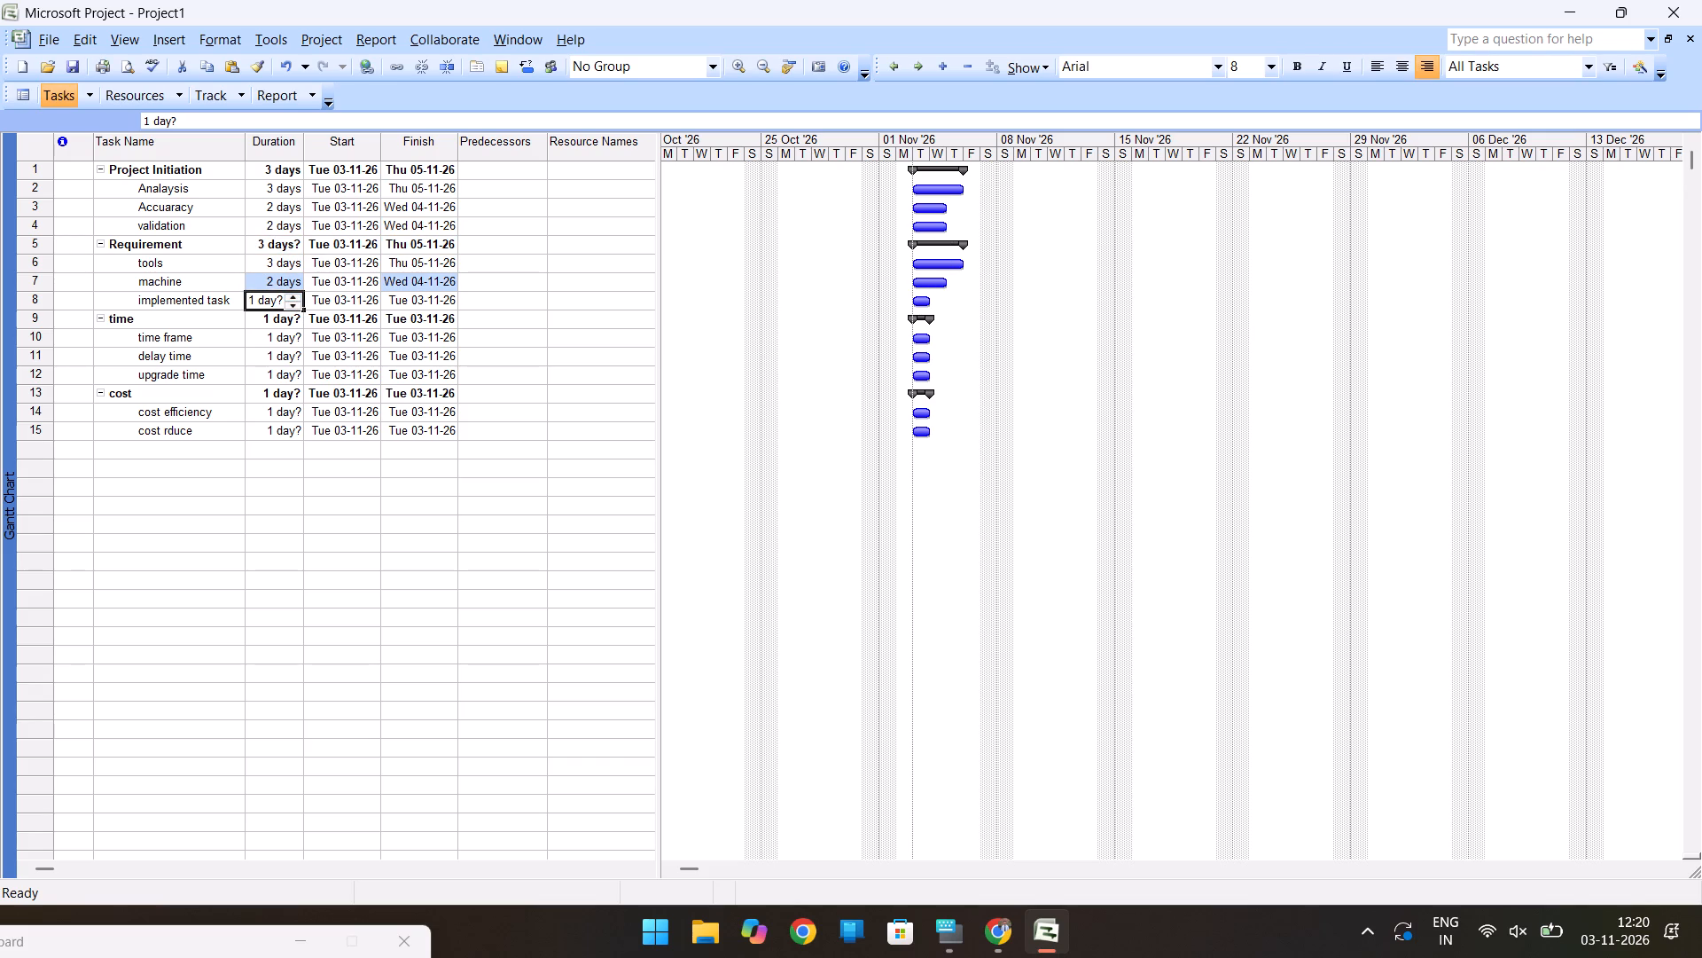
click(293, 295)
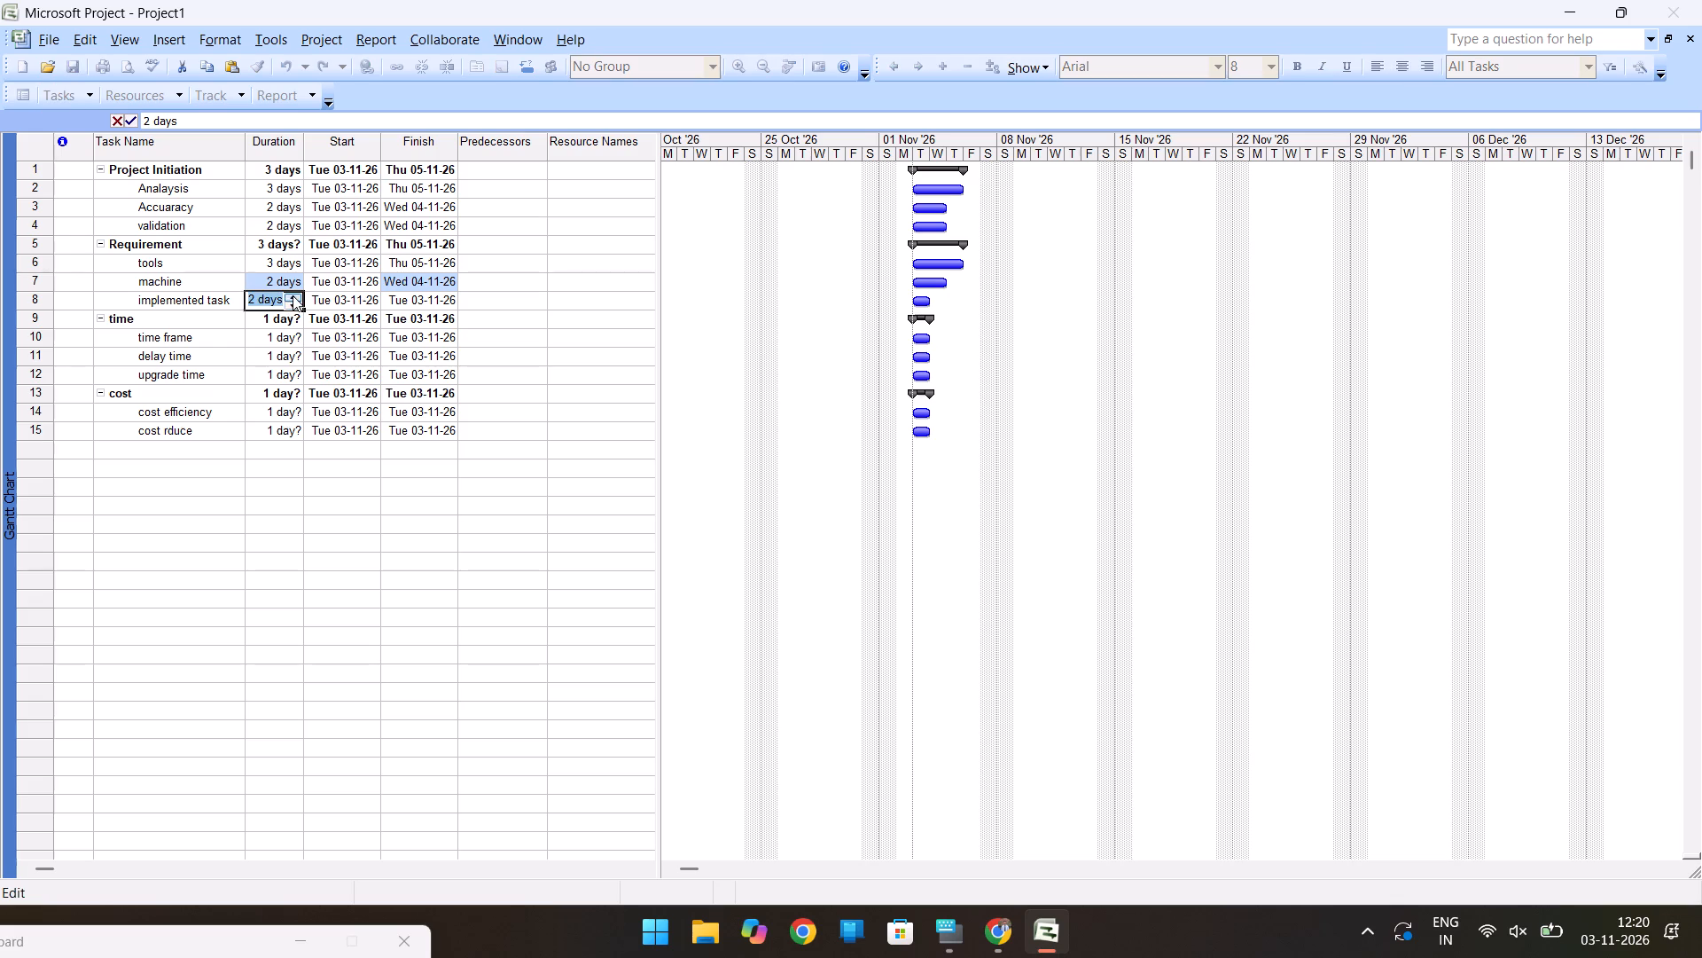
Set the duration of time frame to 3 days and of delay time to 2 days.
click(295, 339)
double_click(295, 333)
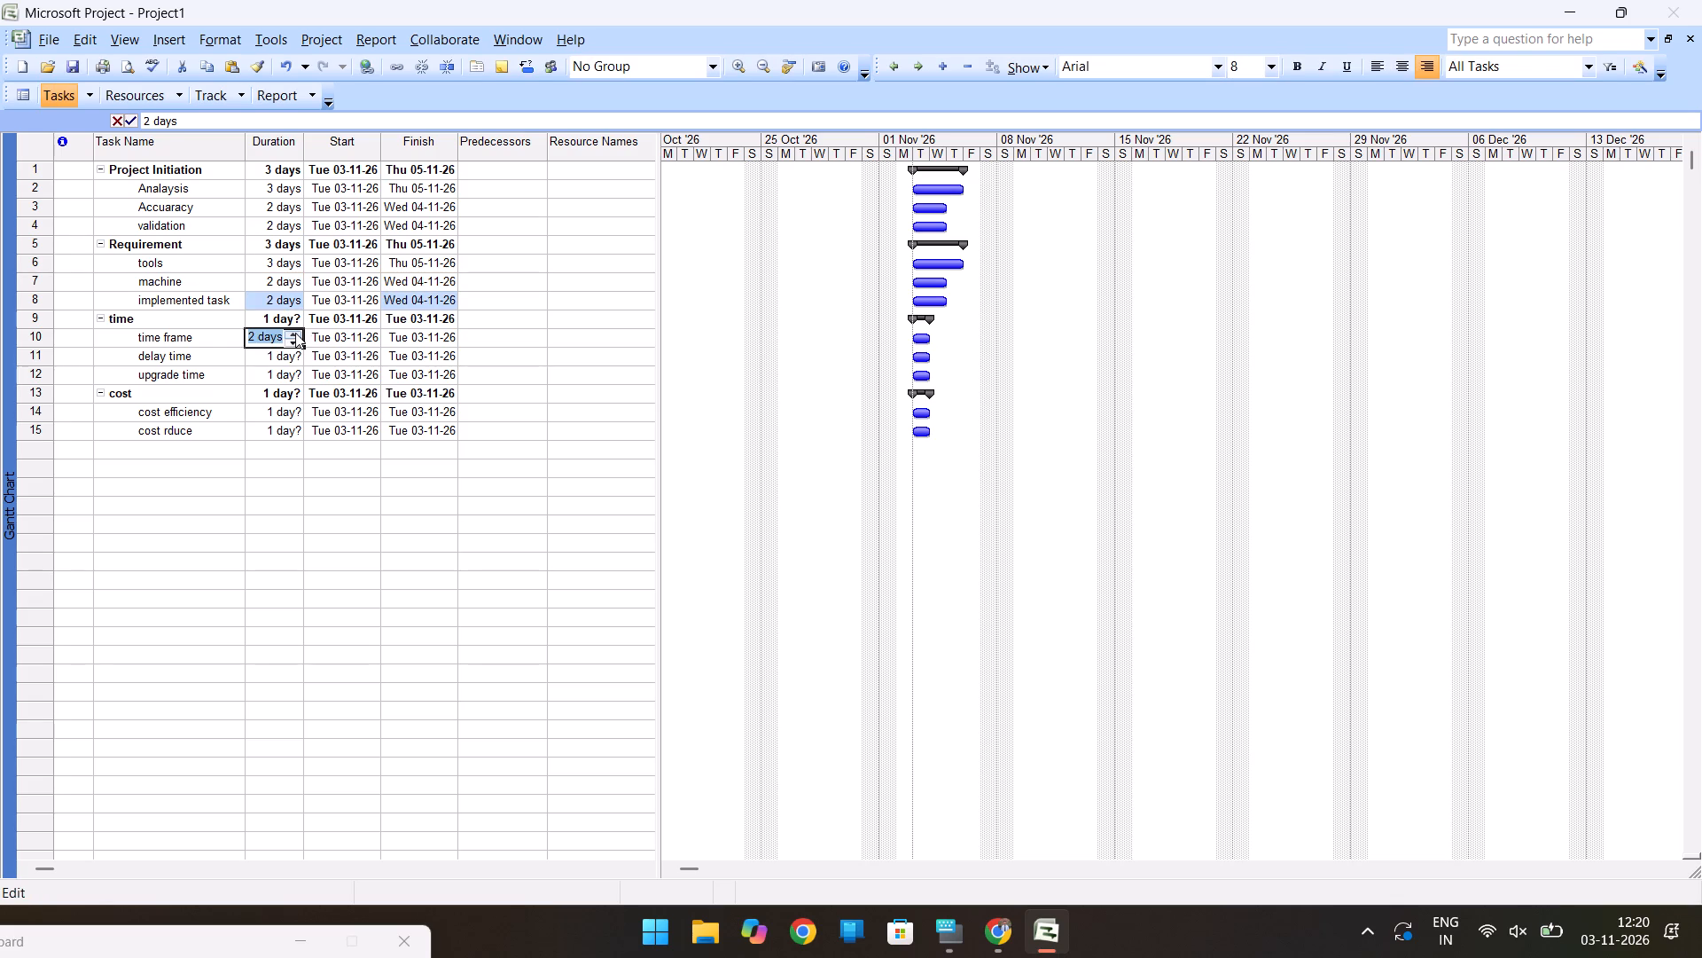
click(294, 357)
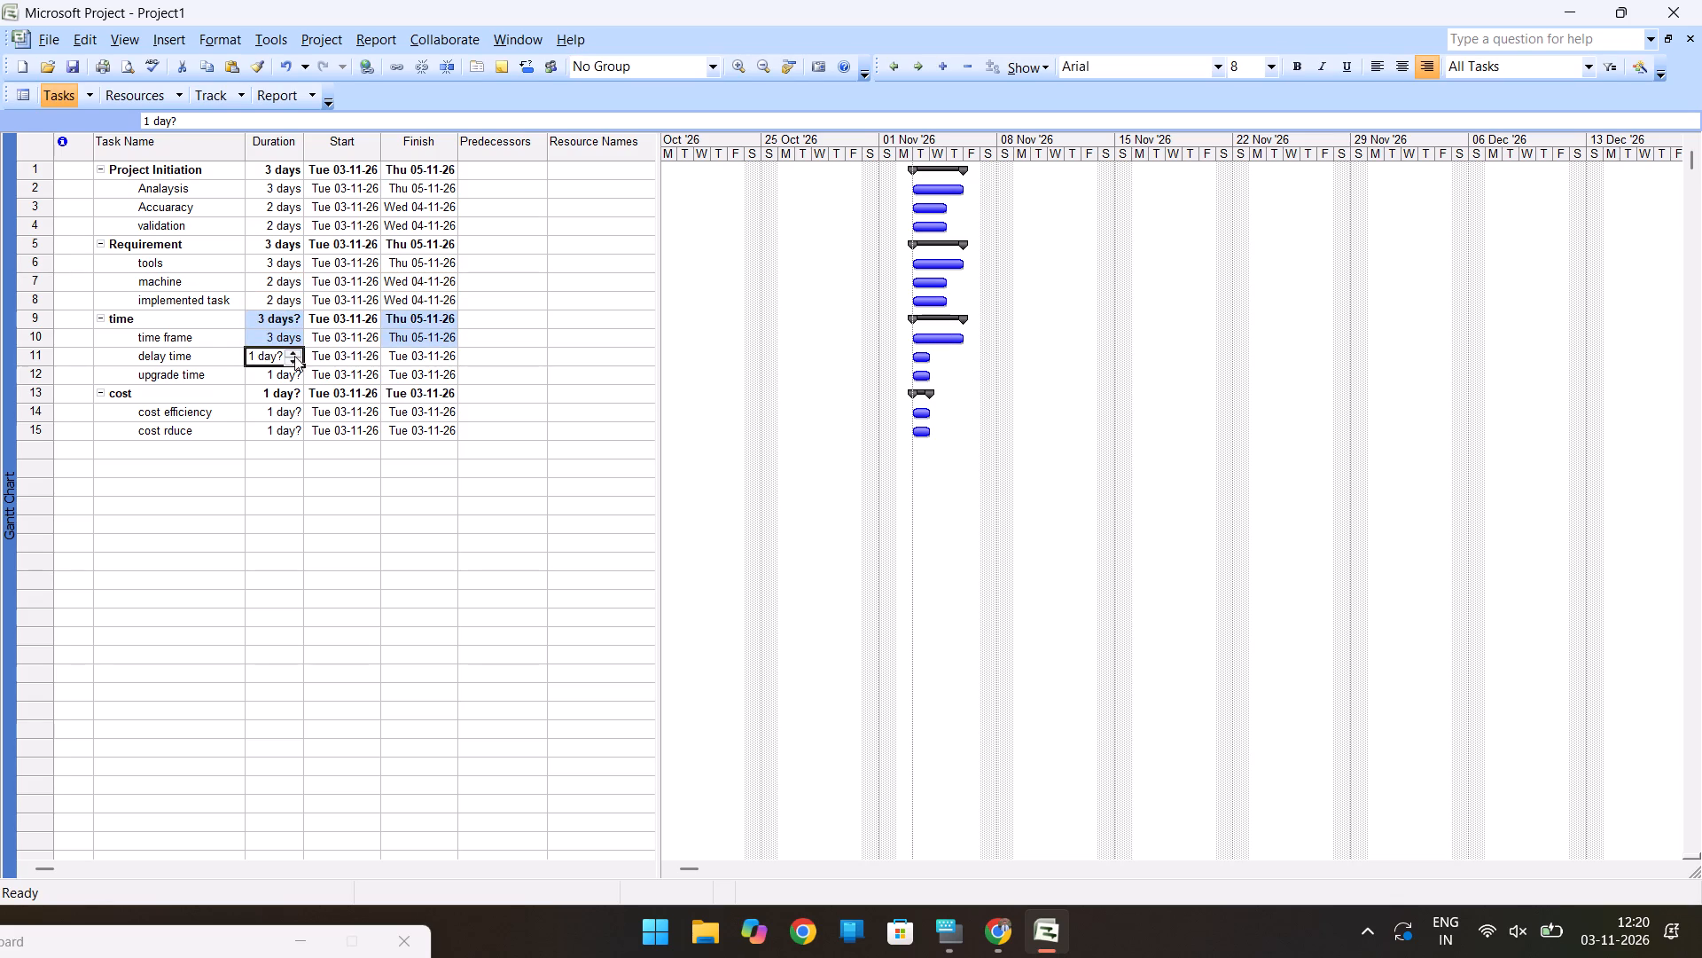
click(295, 352)
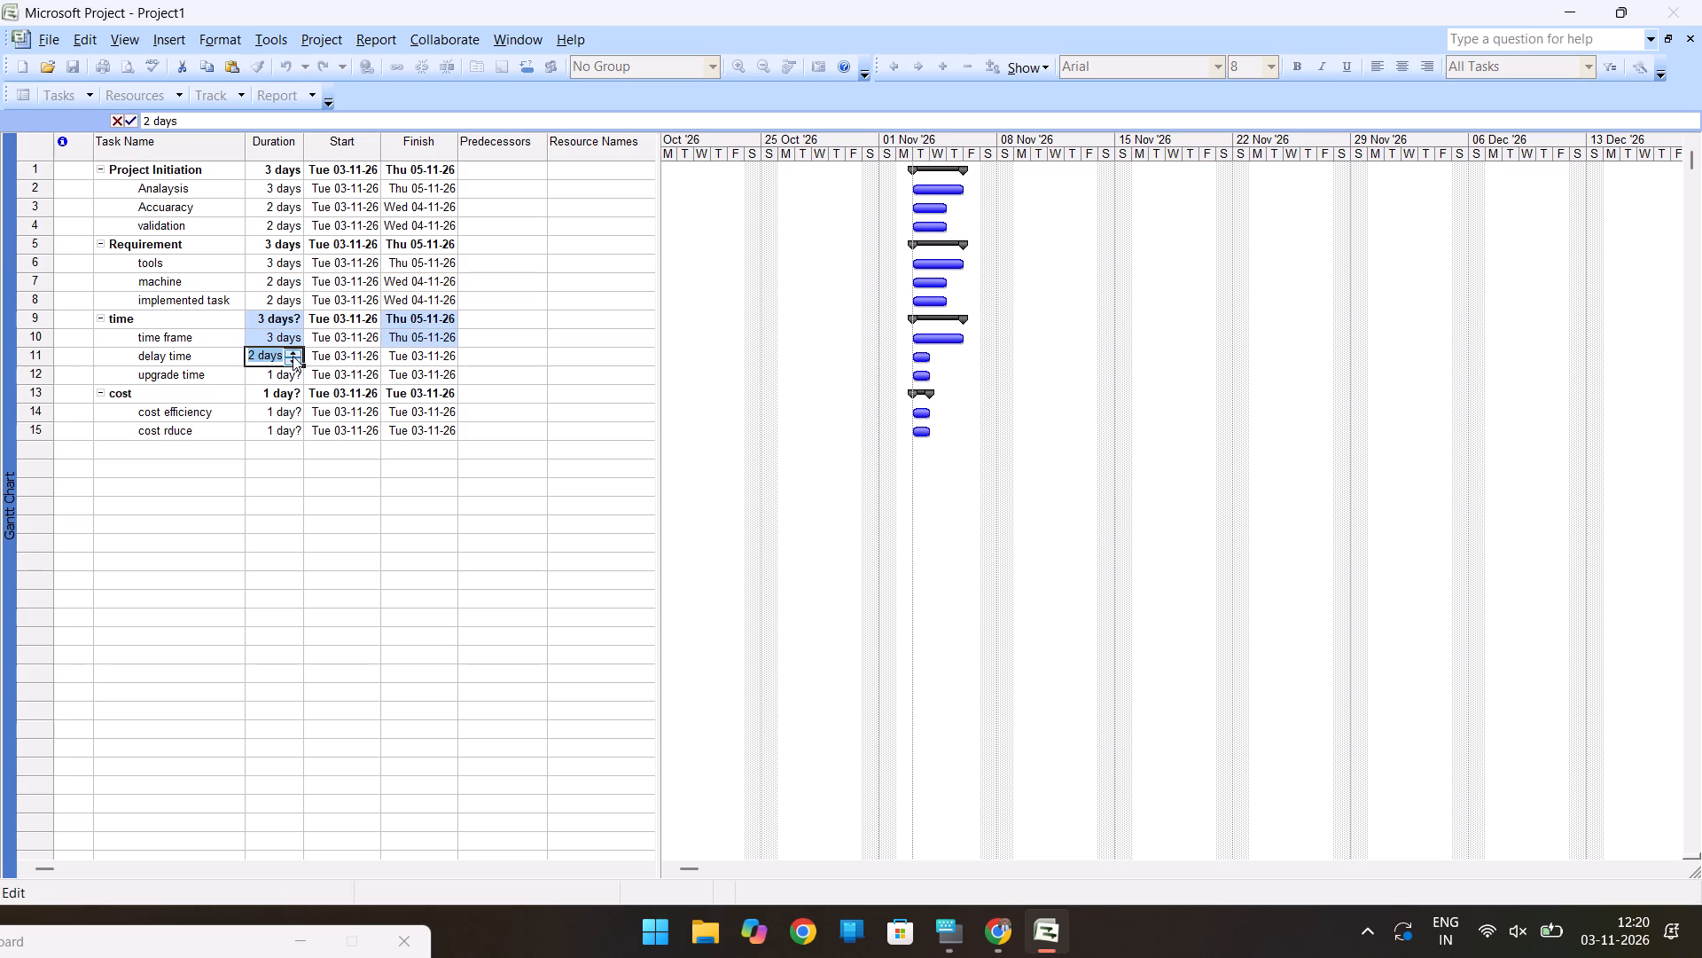
click(296, 383)
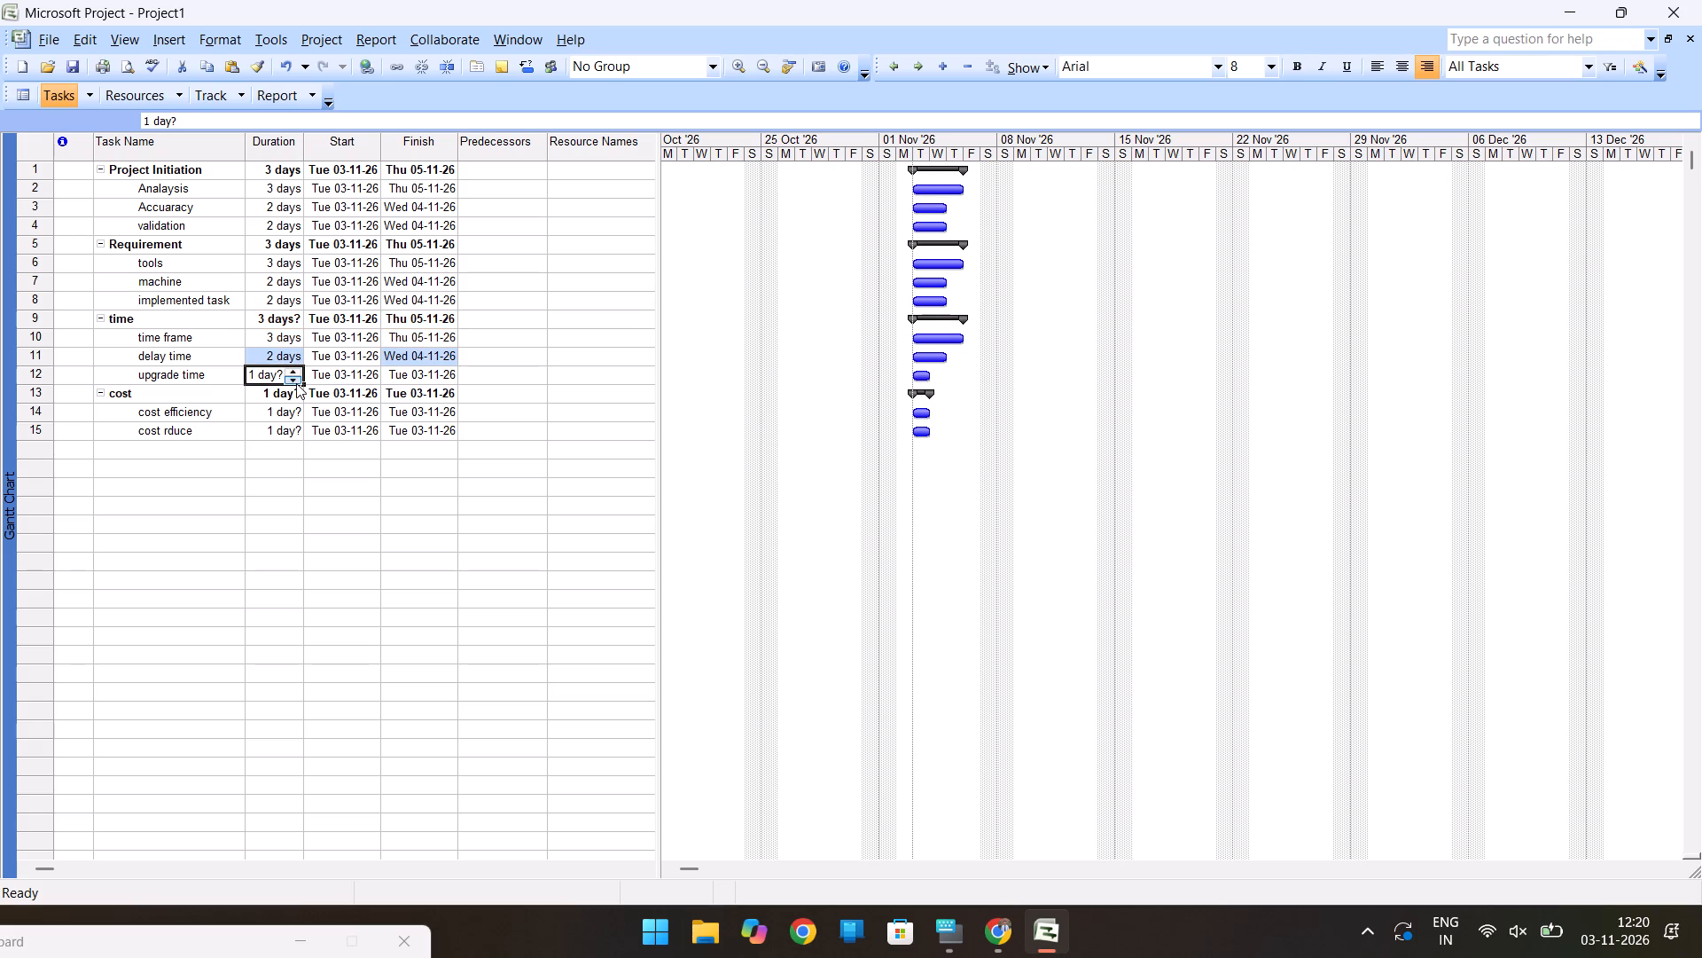
Set the duration of cost efficiency to 4 days and of cost rduce to 2 days.
click(286, 407)
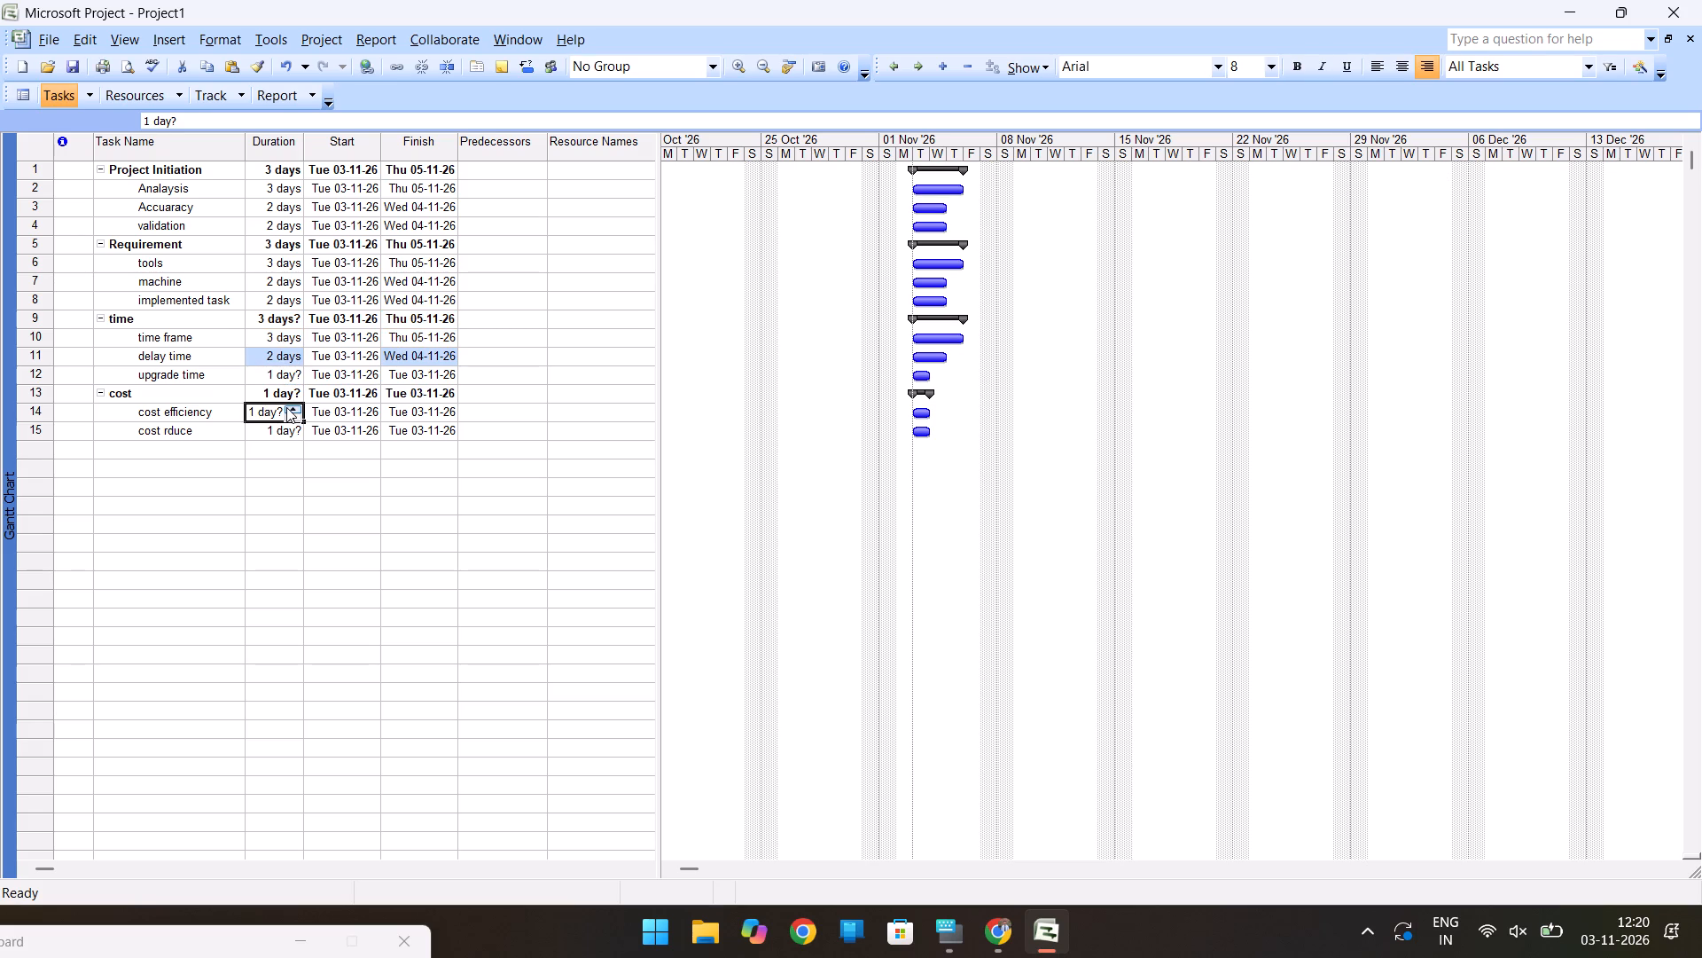
triple_click(293, 405)
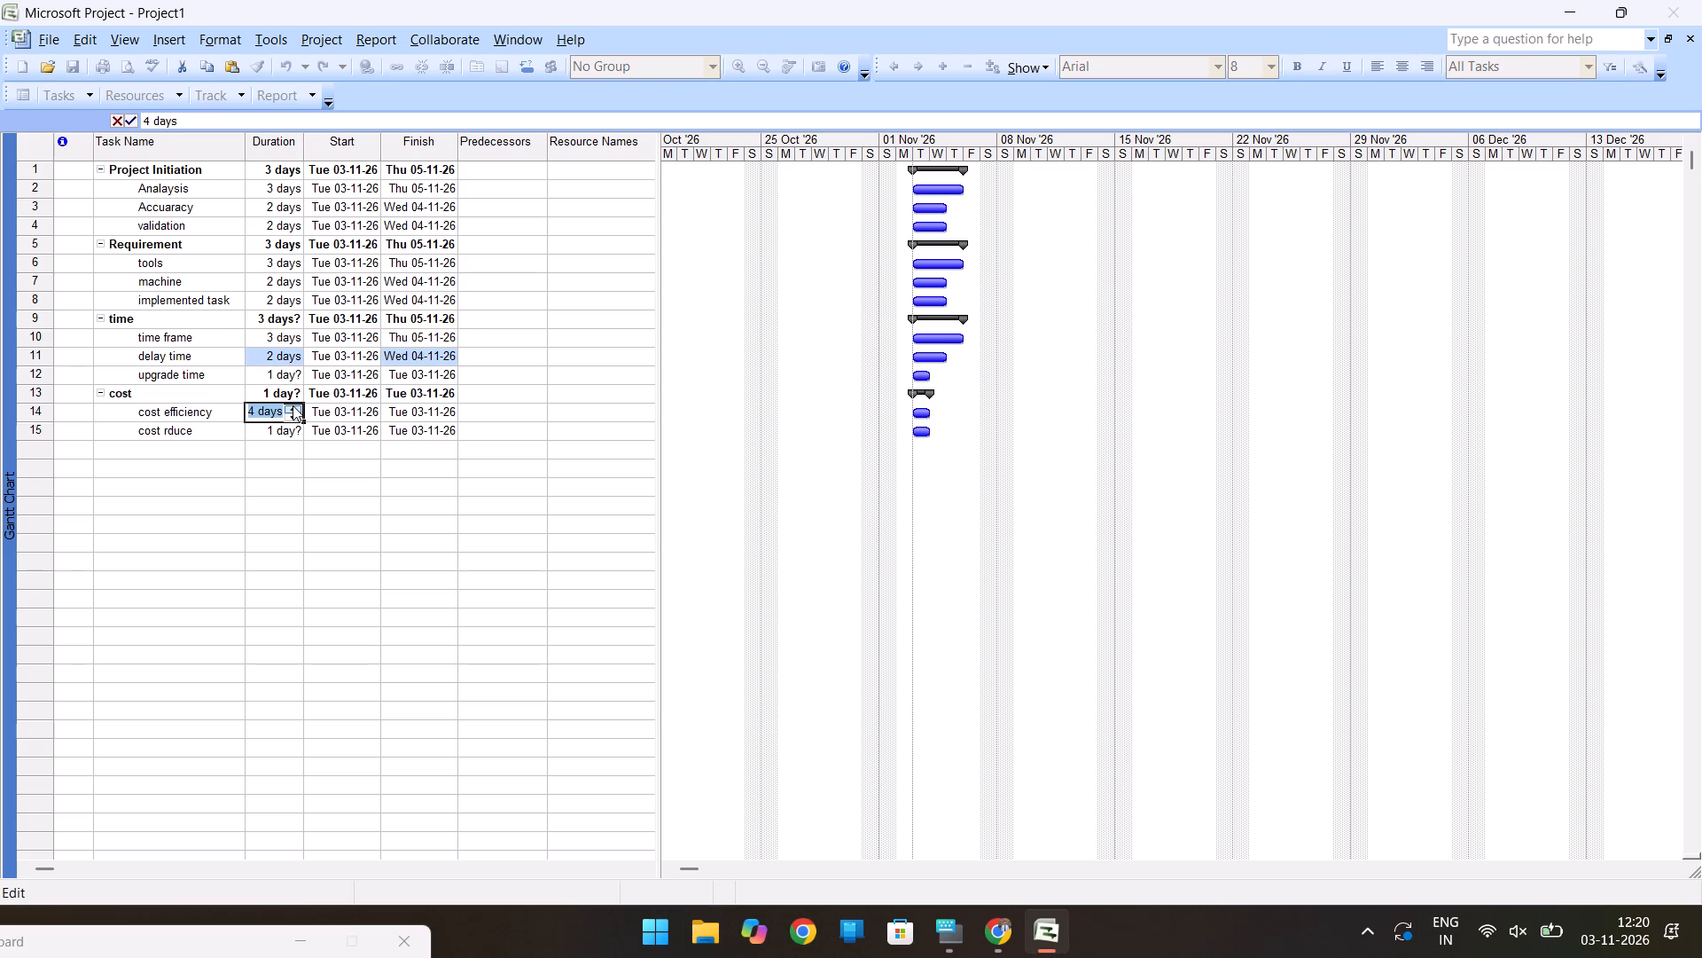
click(293, 433)
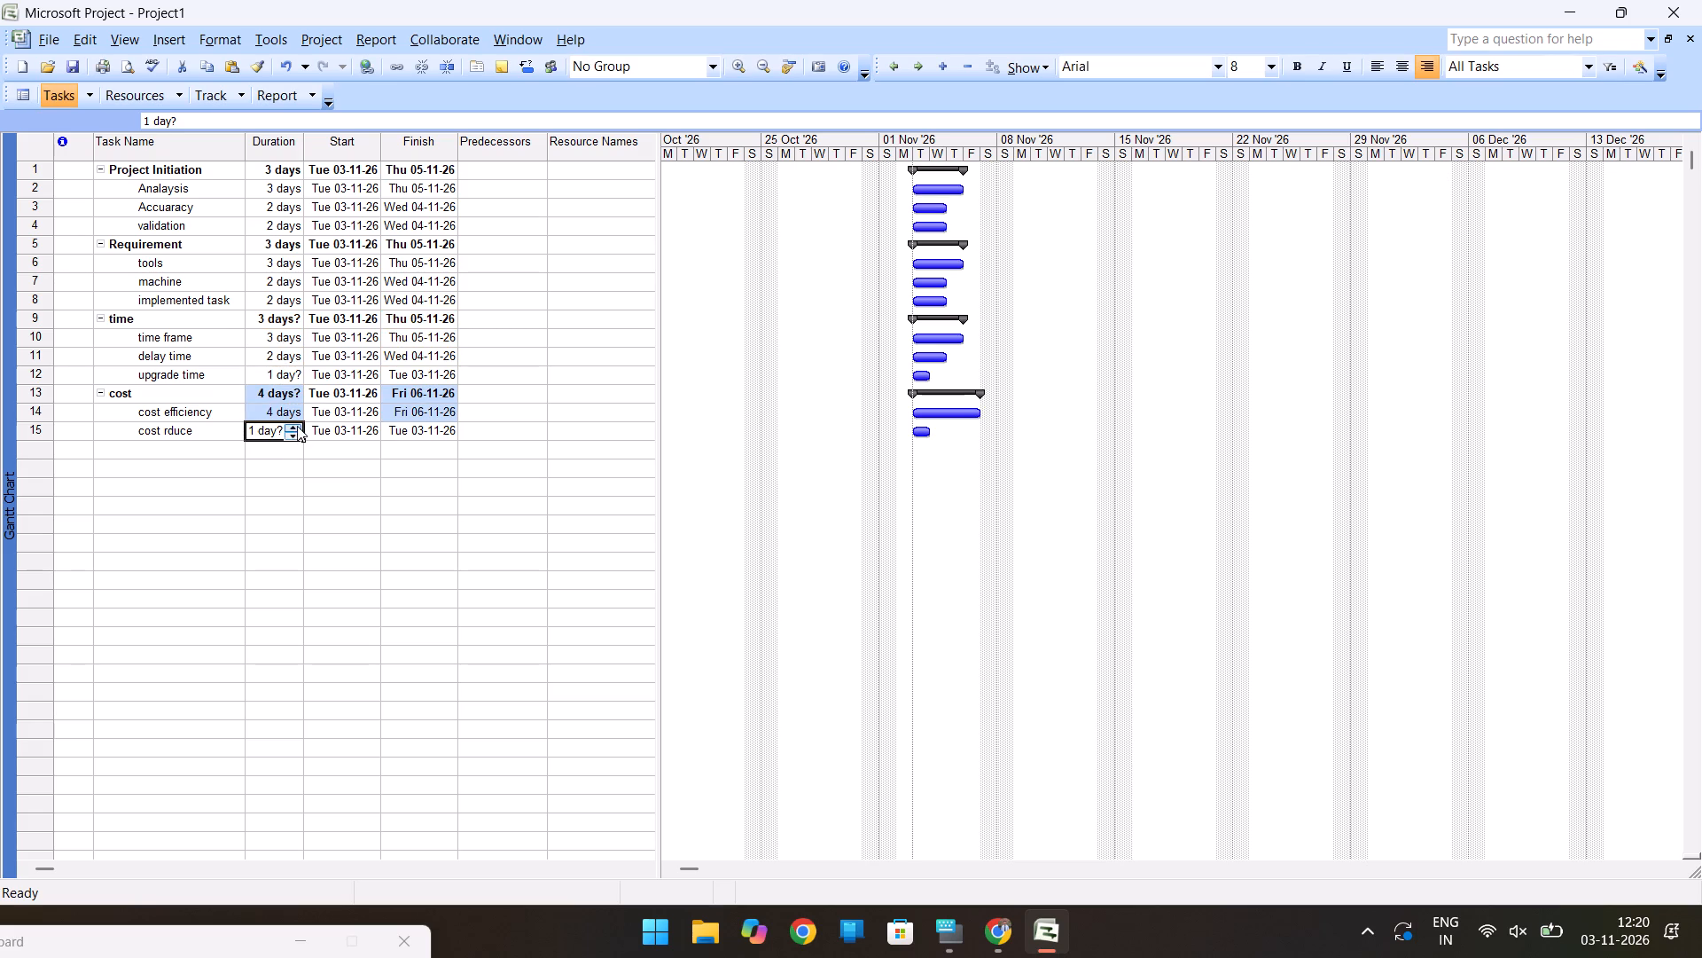
click(297, 424)
click(793, 456)
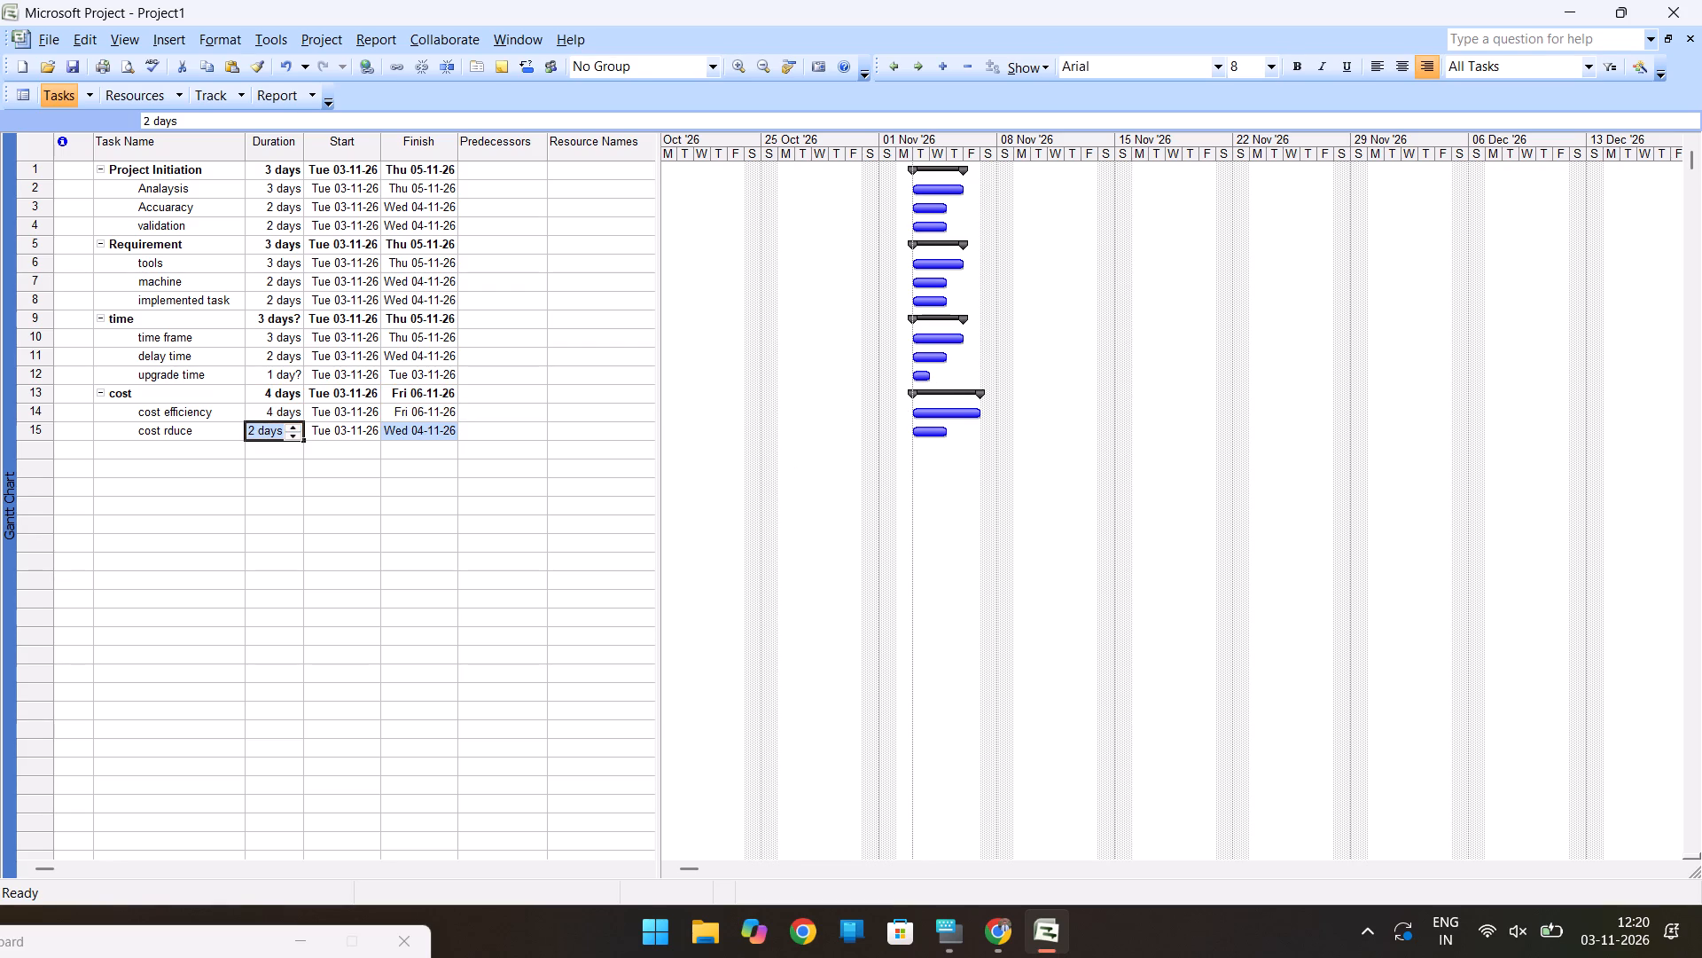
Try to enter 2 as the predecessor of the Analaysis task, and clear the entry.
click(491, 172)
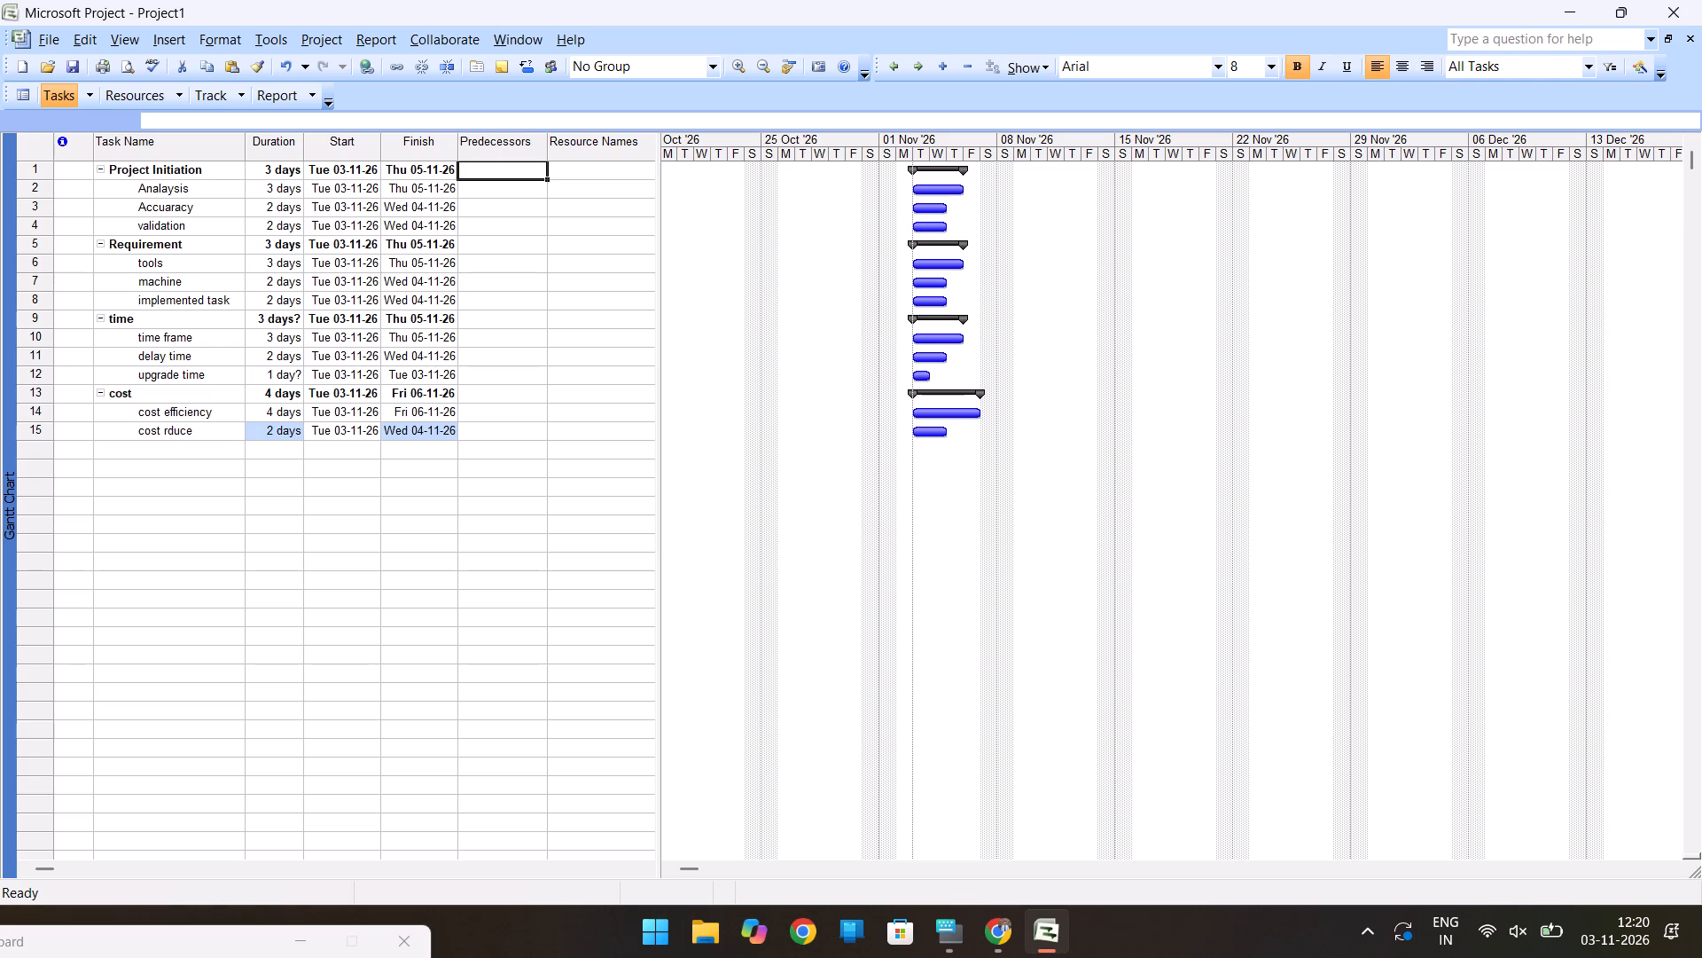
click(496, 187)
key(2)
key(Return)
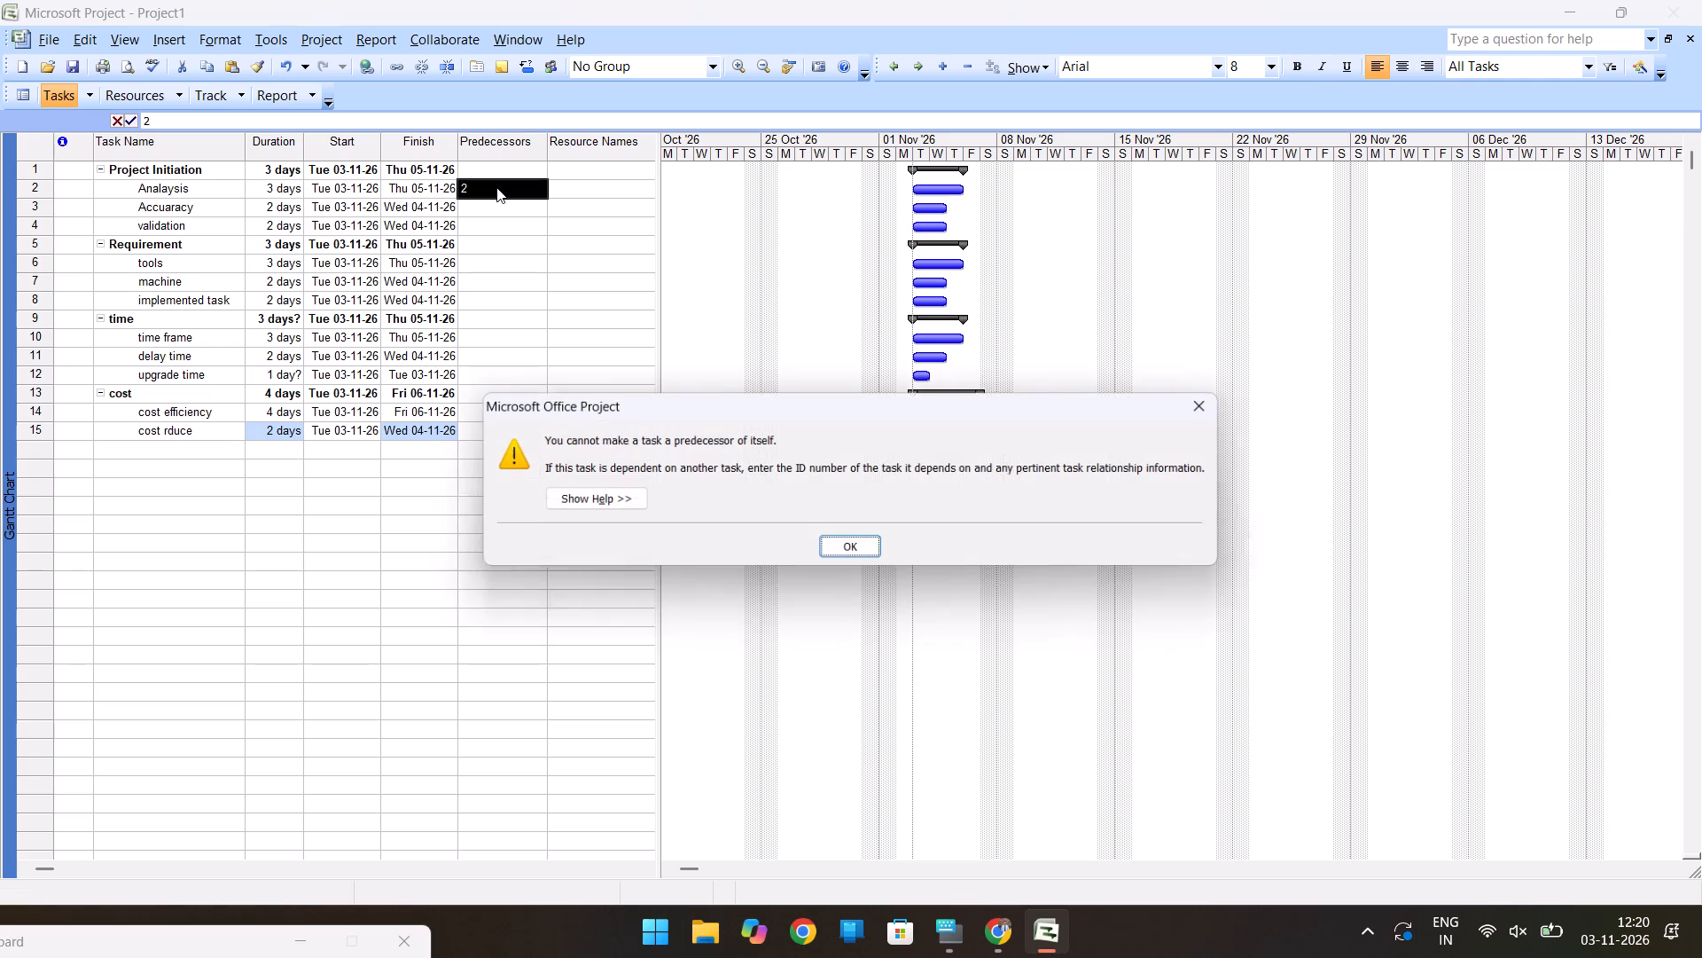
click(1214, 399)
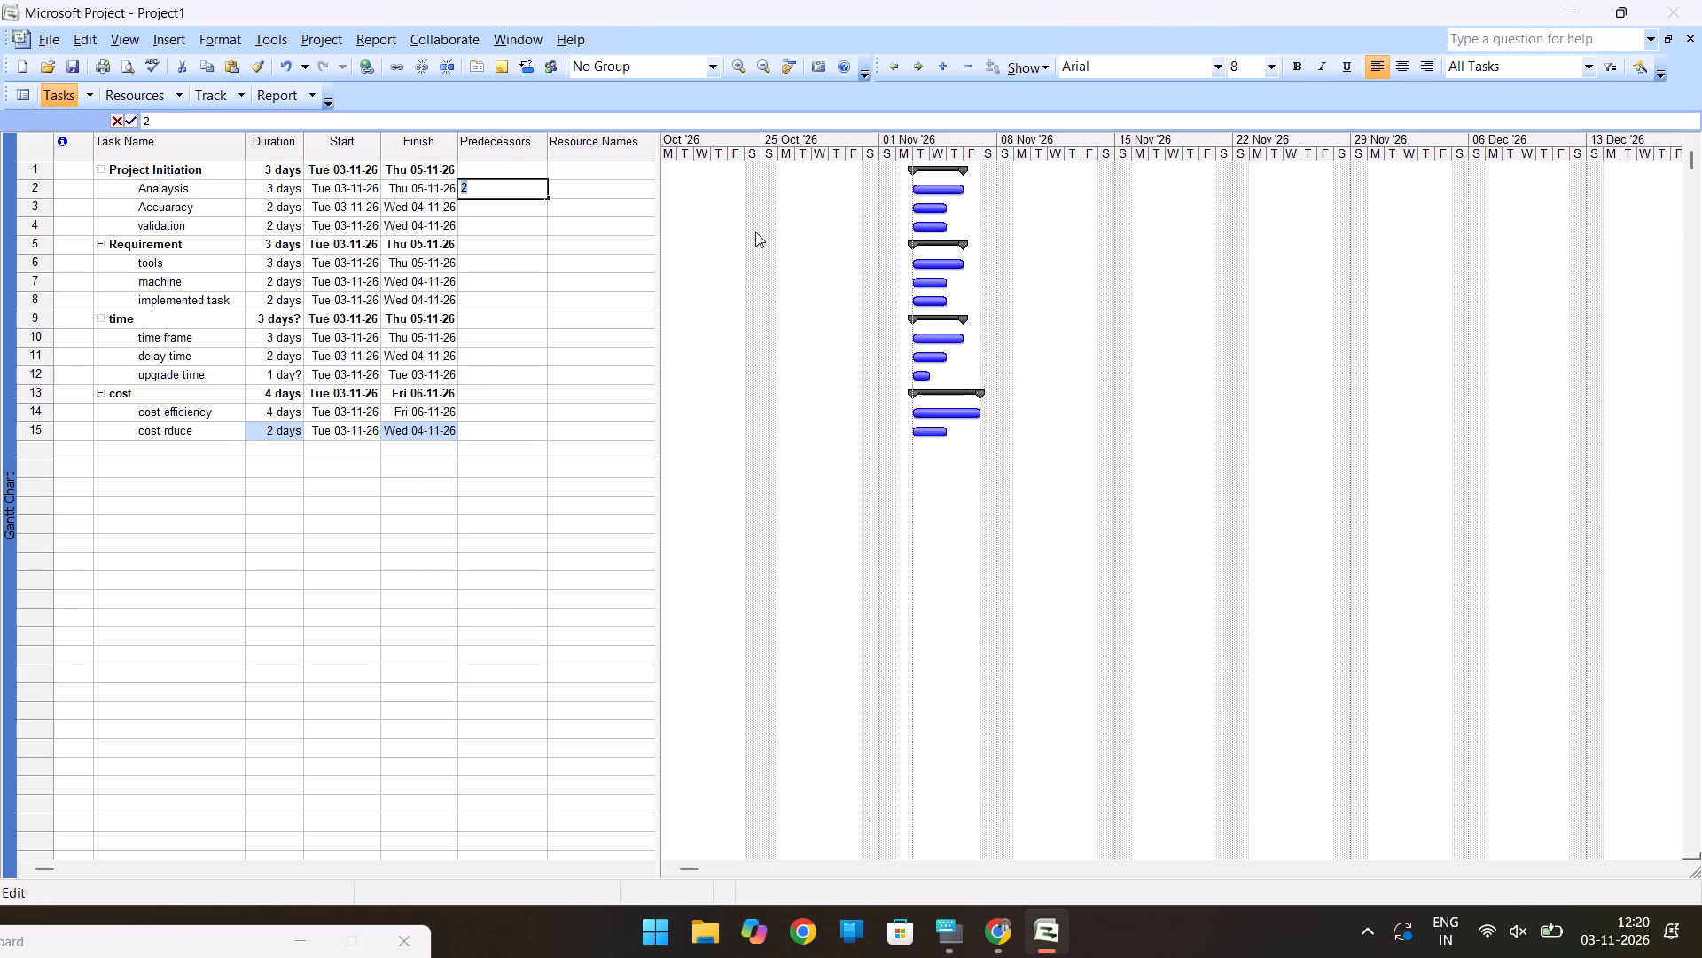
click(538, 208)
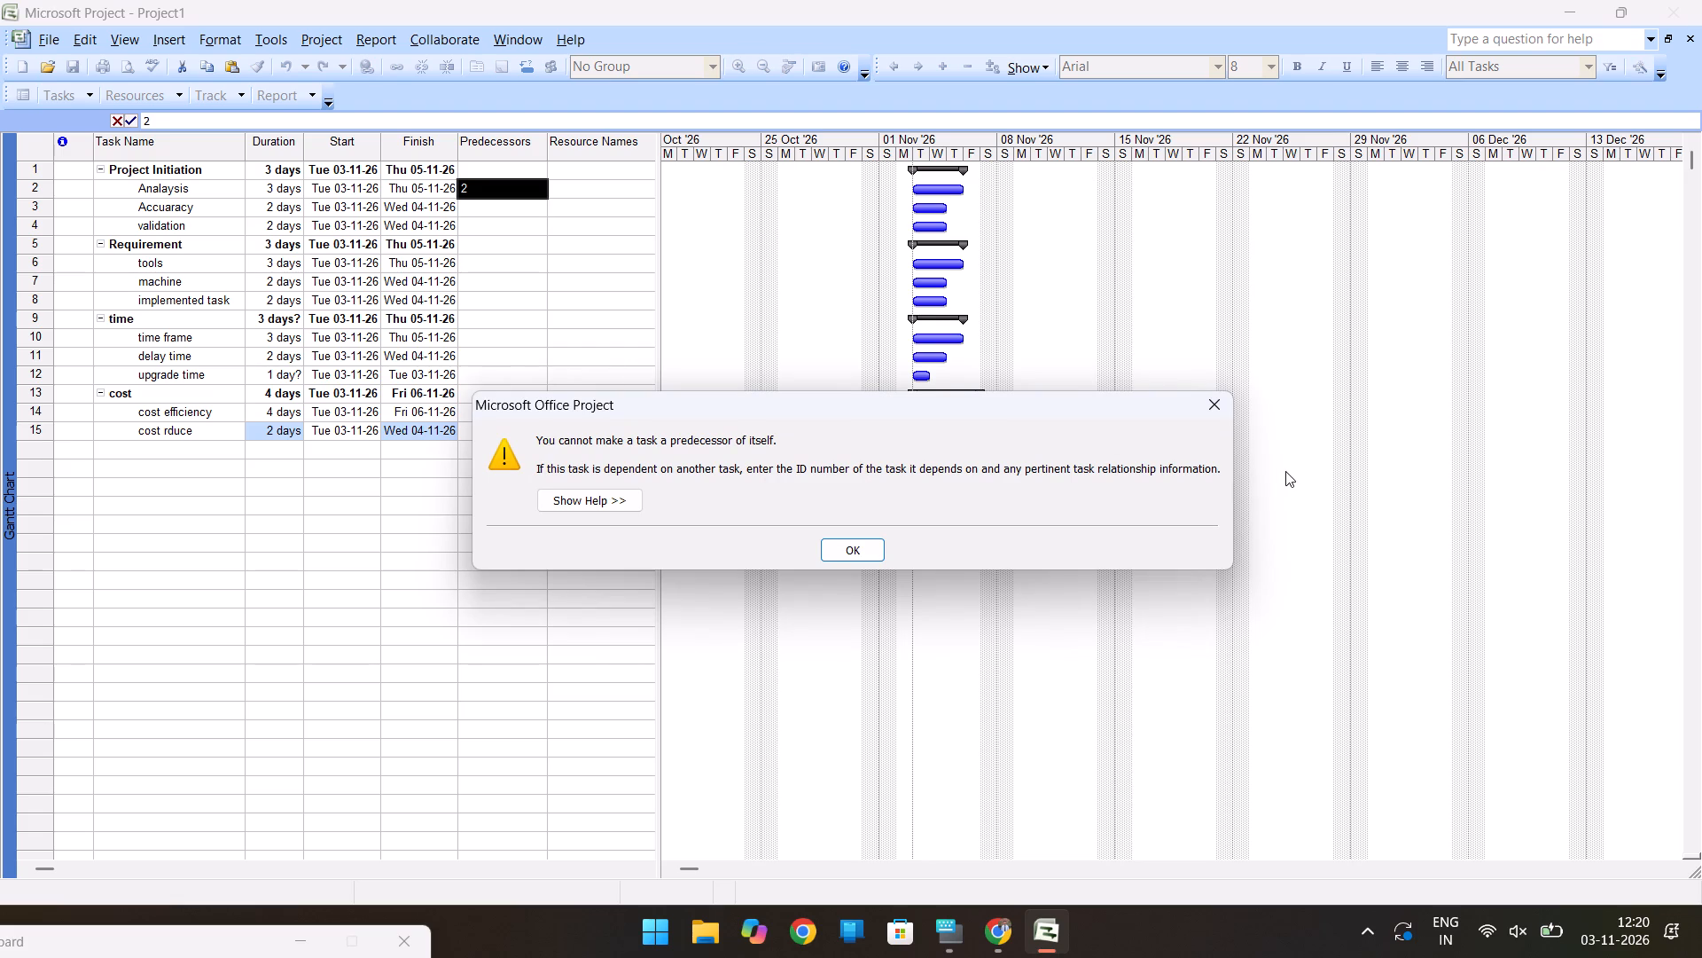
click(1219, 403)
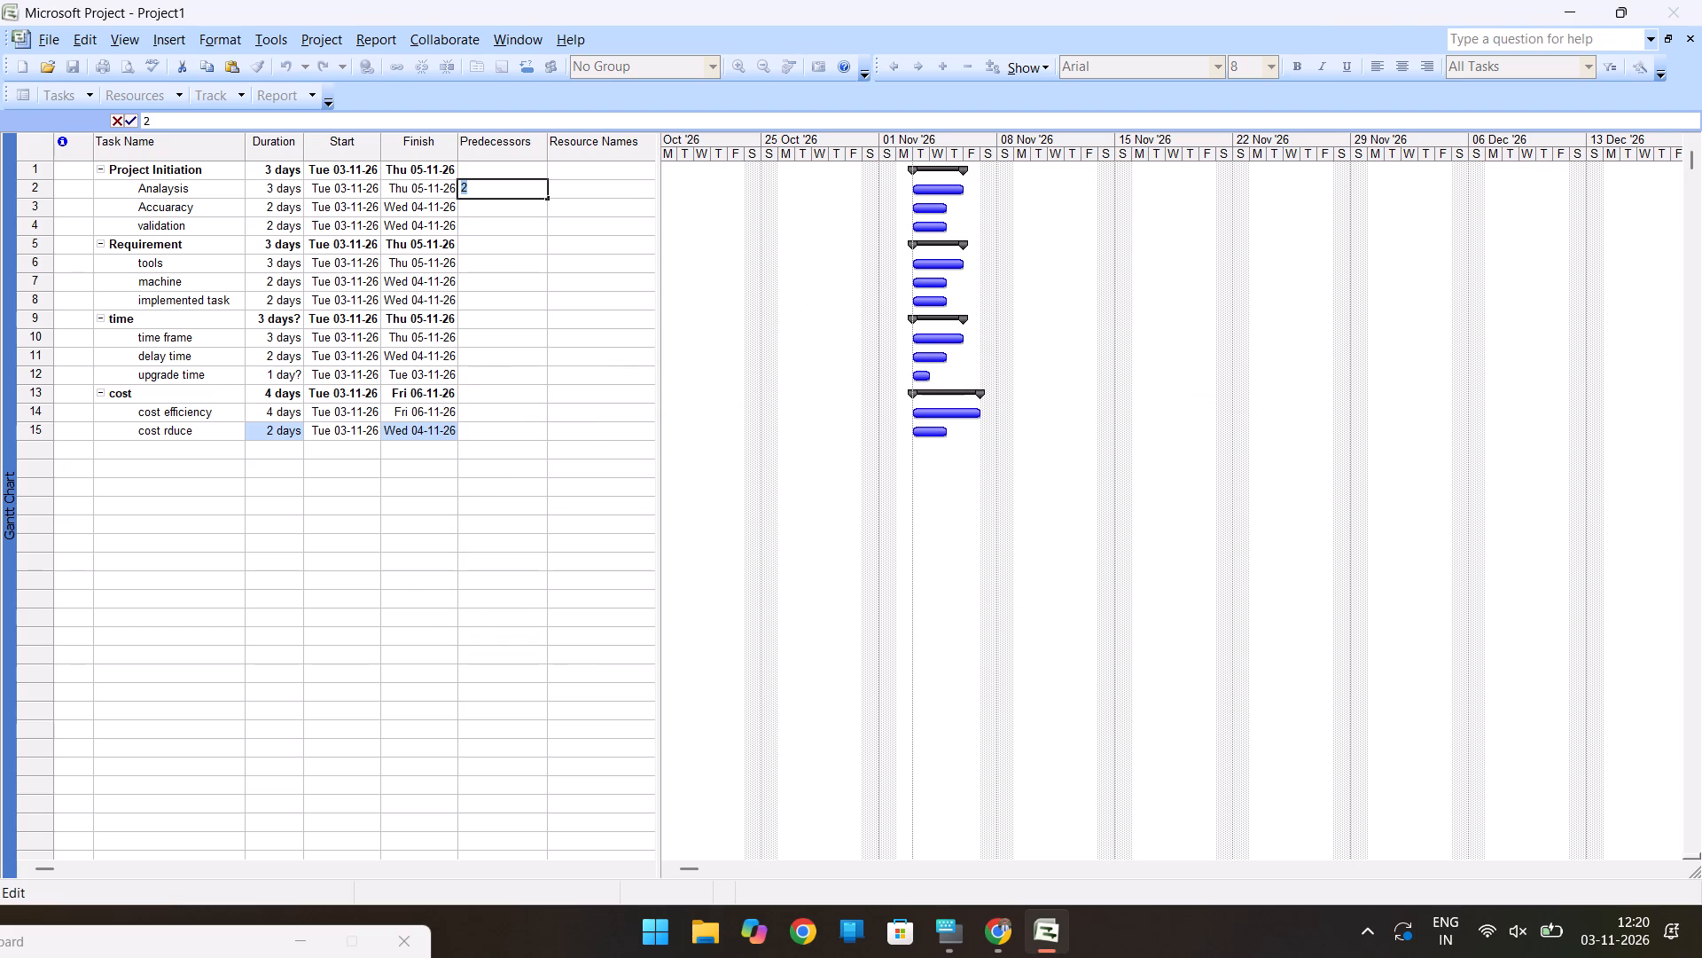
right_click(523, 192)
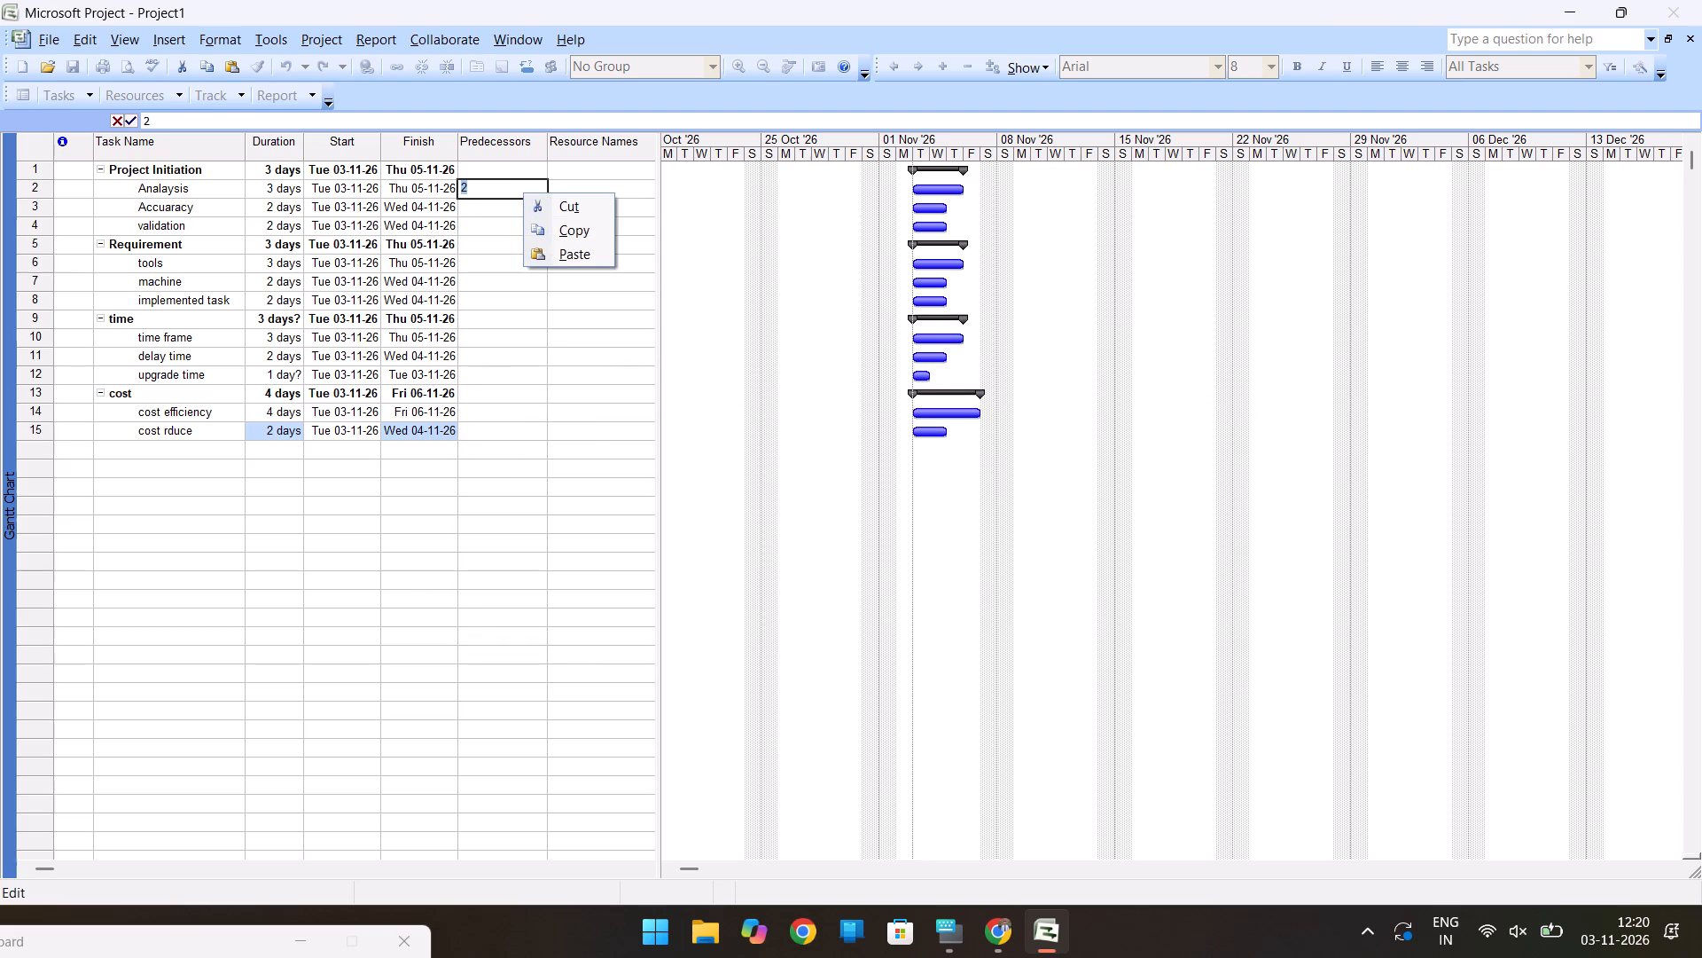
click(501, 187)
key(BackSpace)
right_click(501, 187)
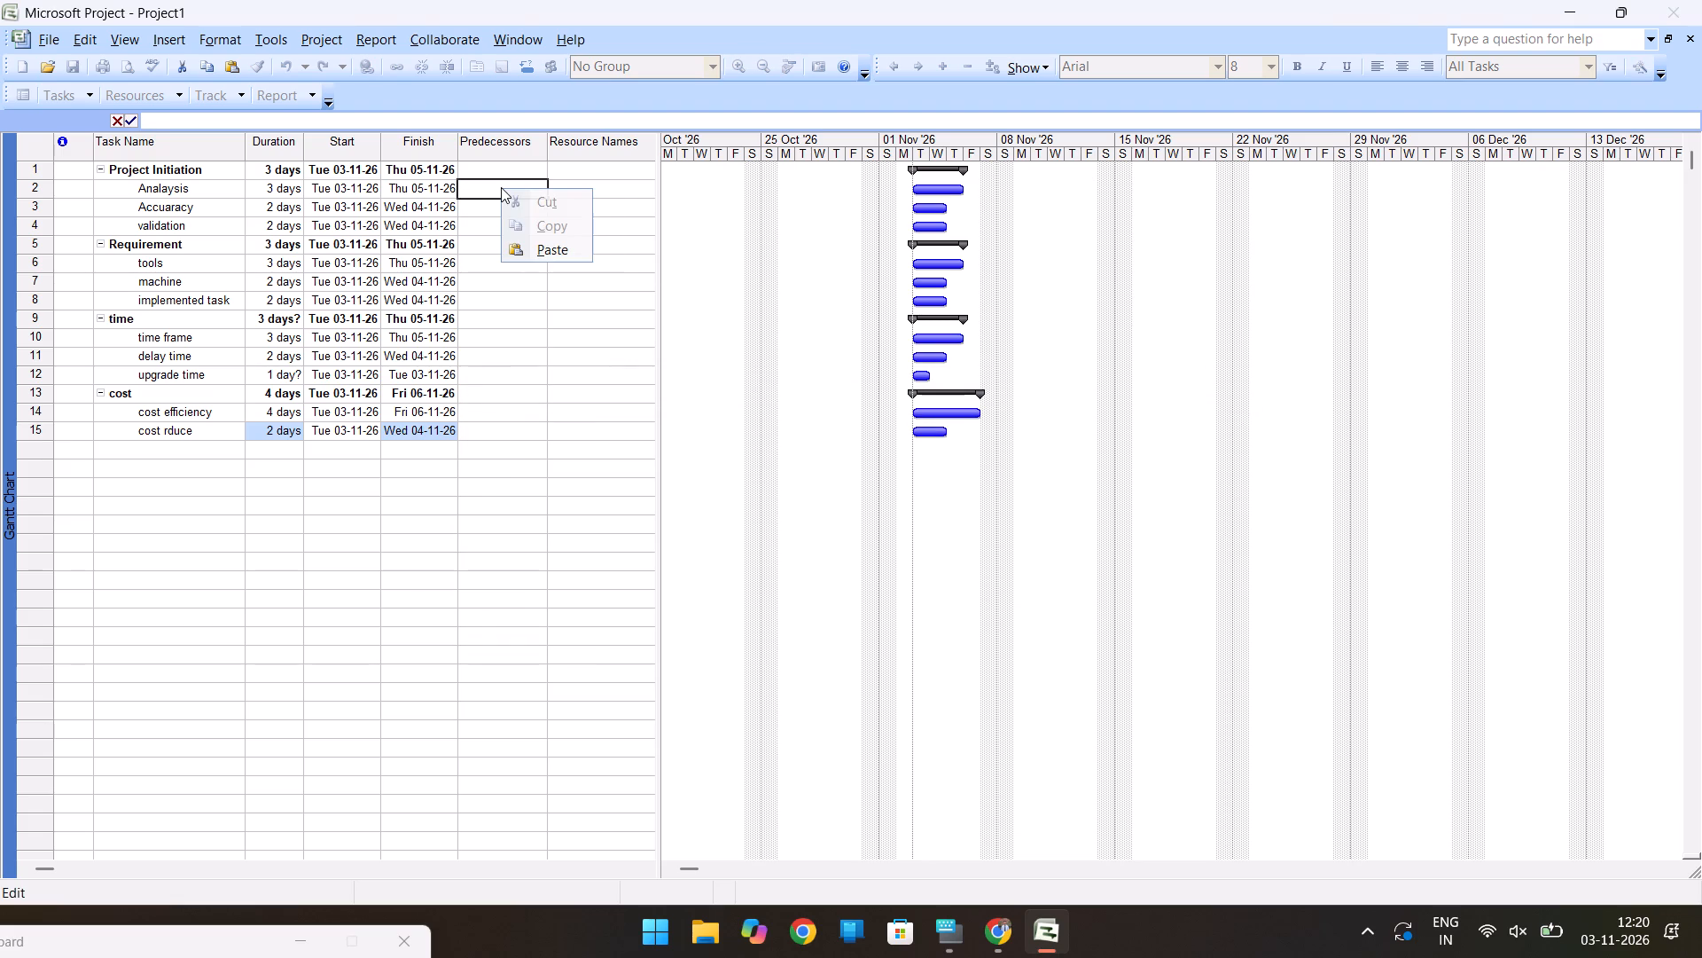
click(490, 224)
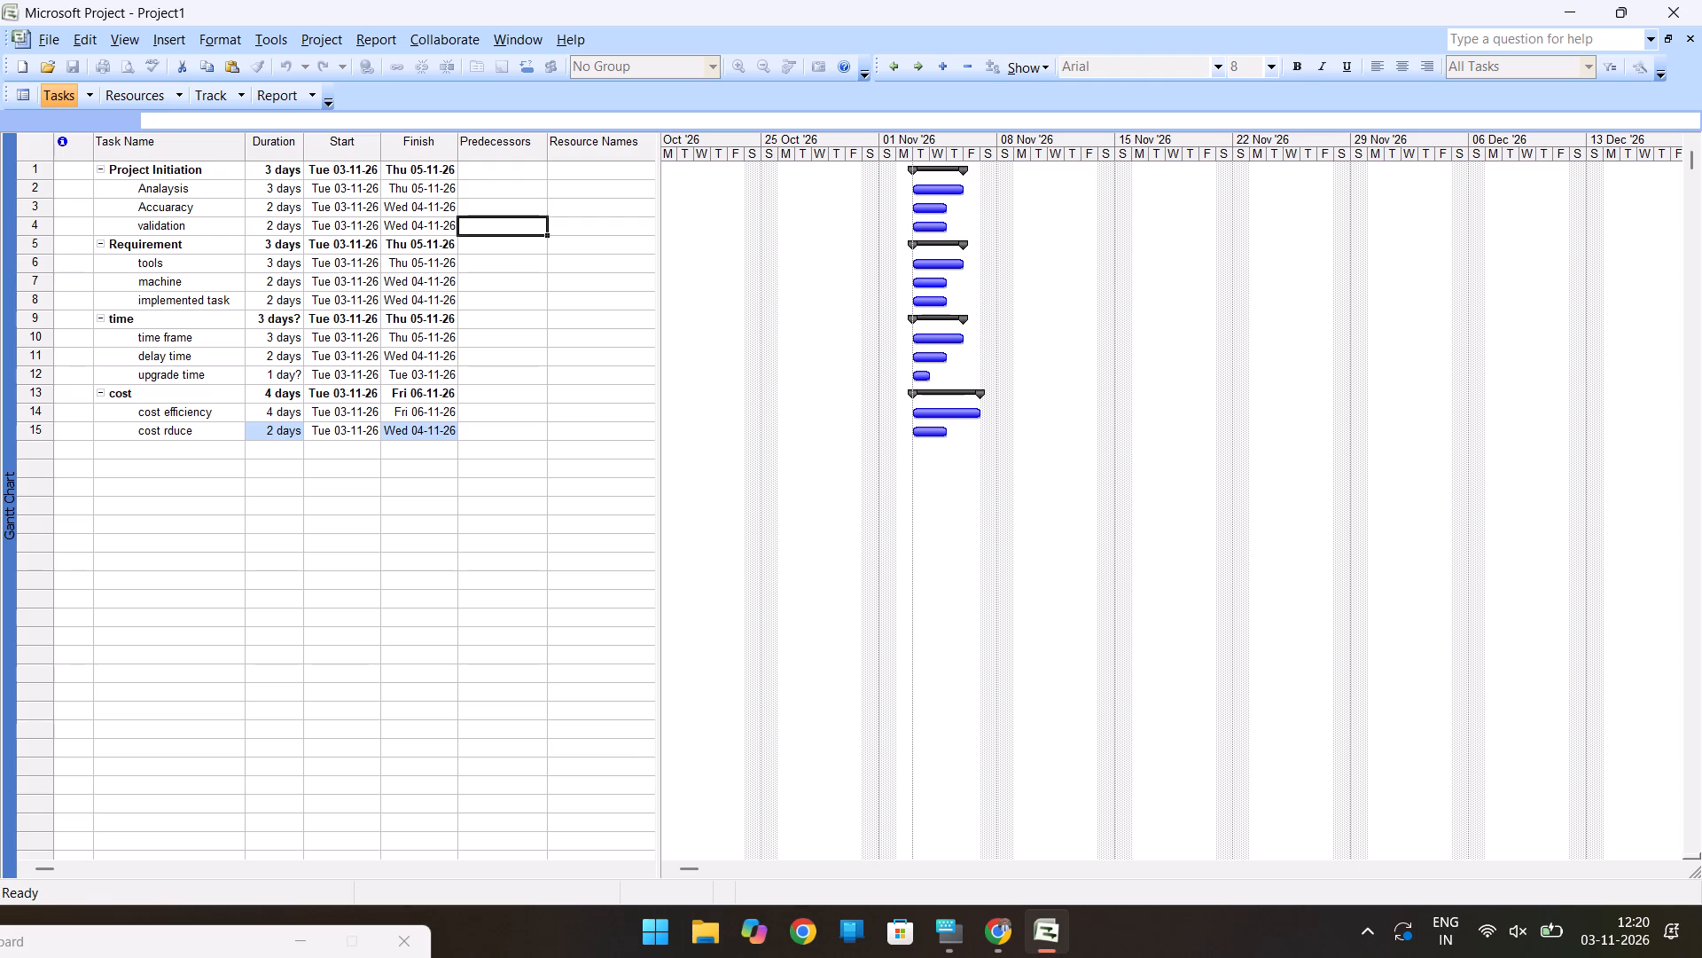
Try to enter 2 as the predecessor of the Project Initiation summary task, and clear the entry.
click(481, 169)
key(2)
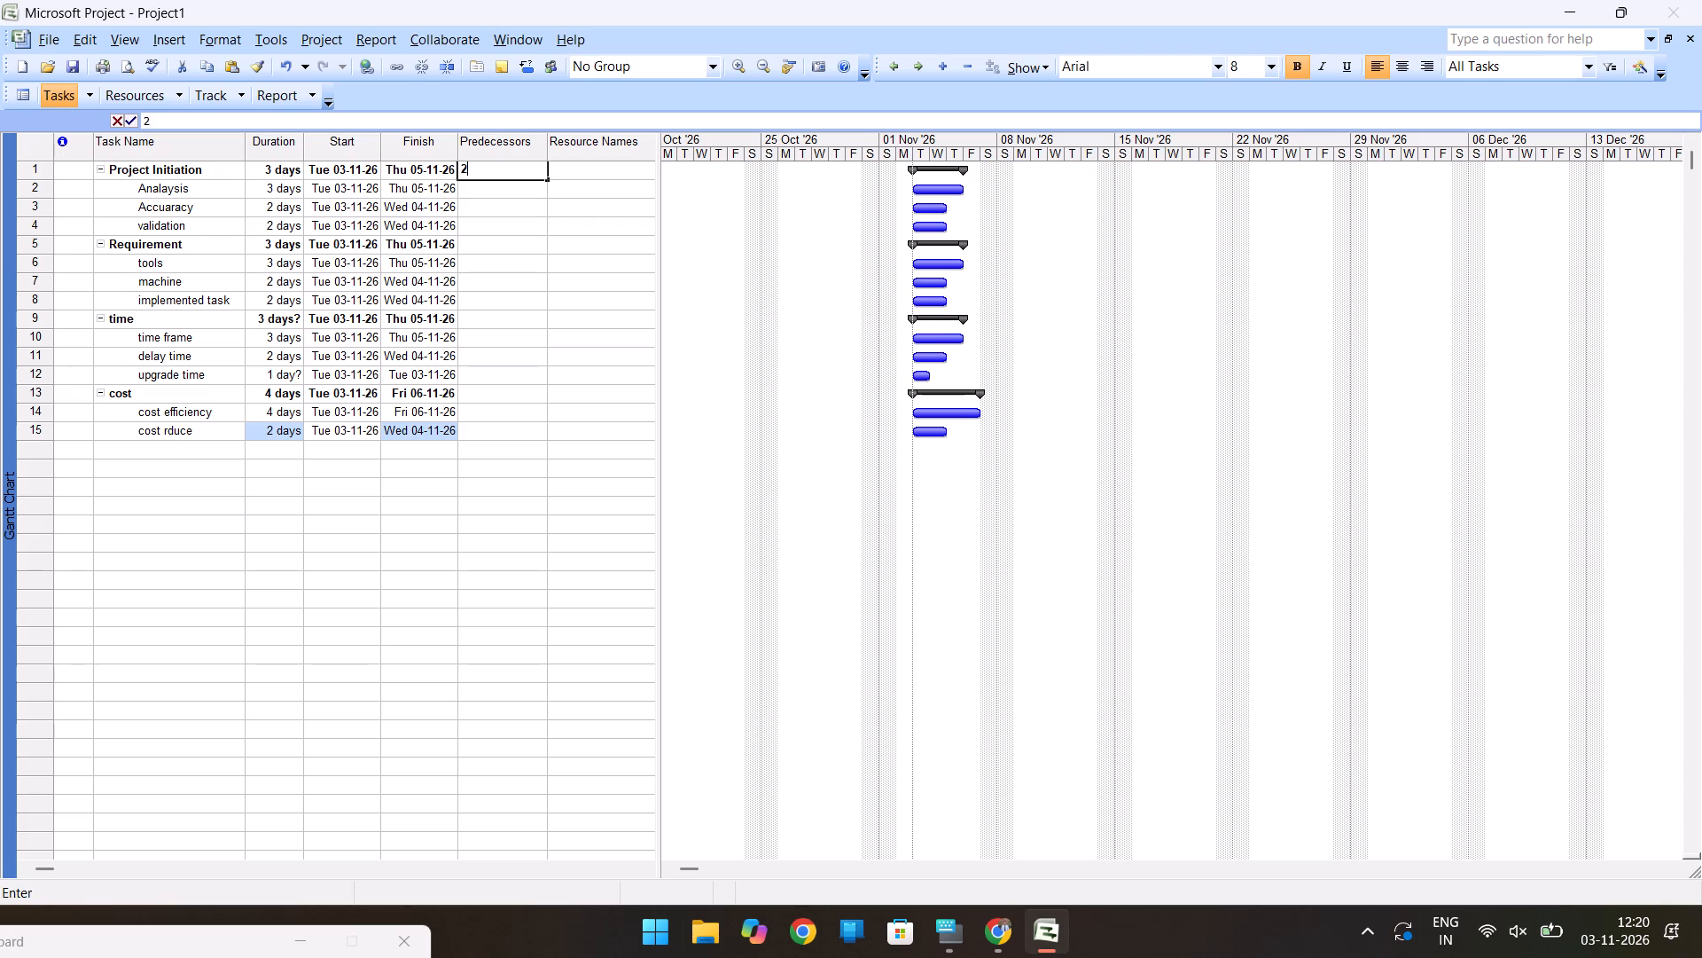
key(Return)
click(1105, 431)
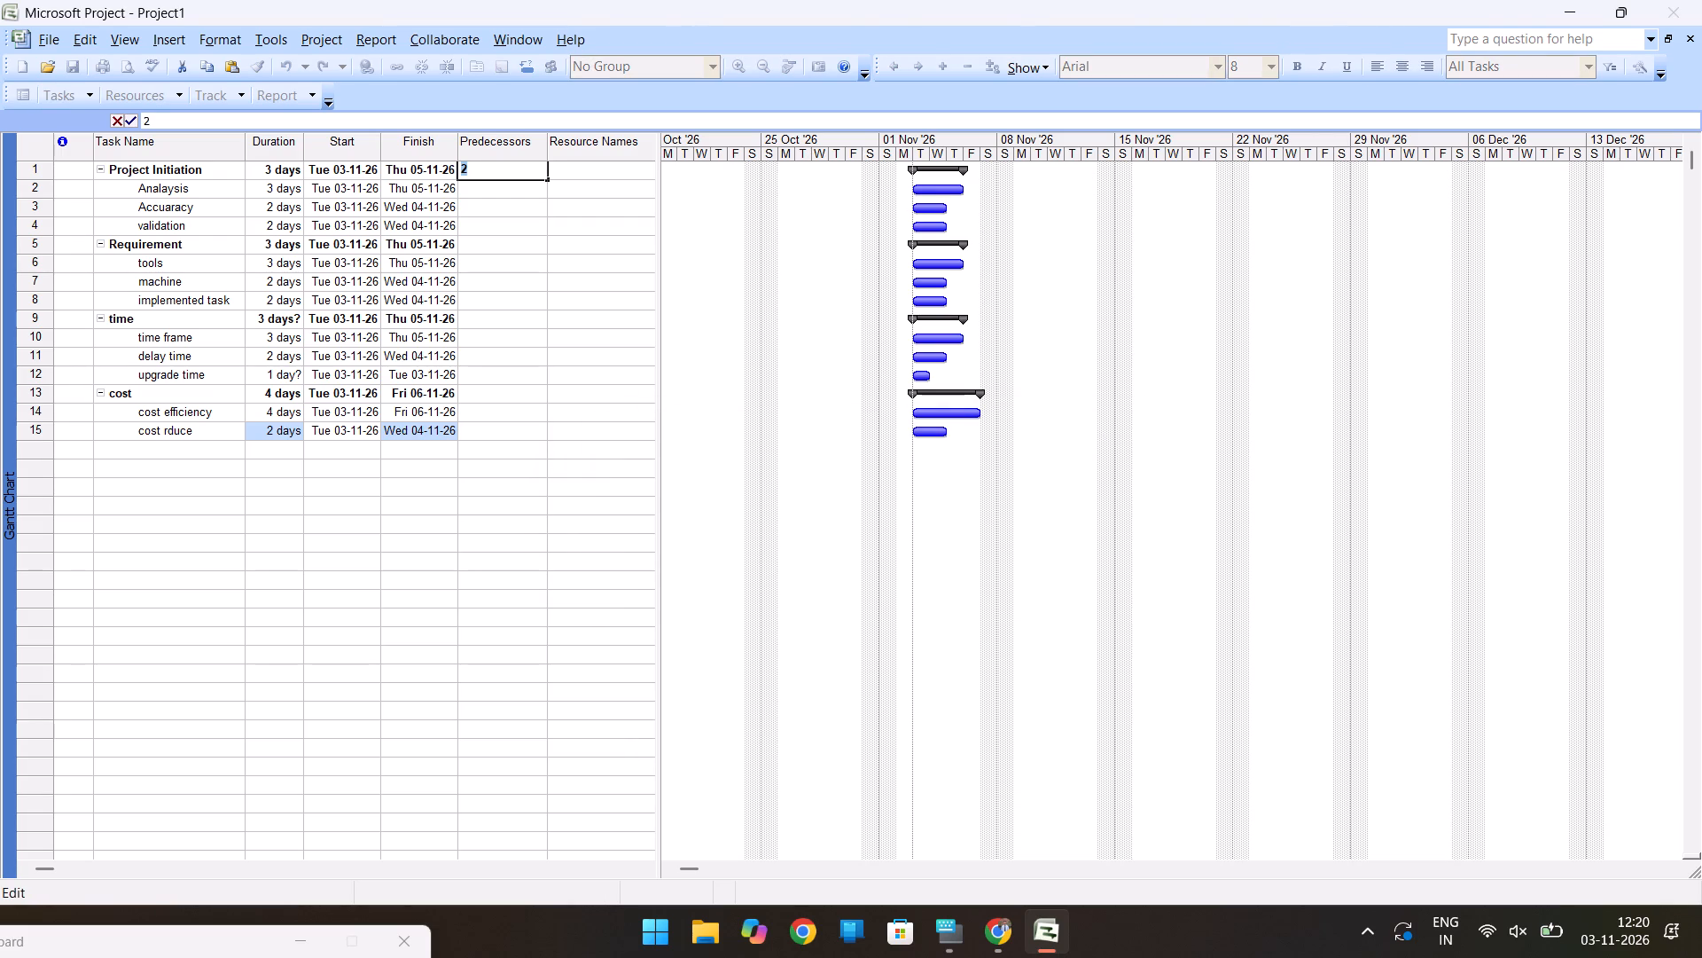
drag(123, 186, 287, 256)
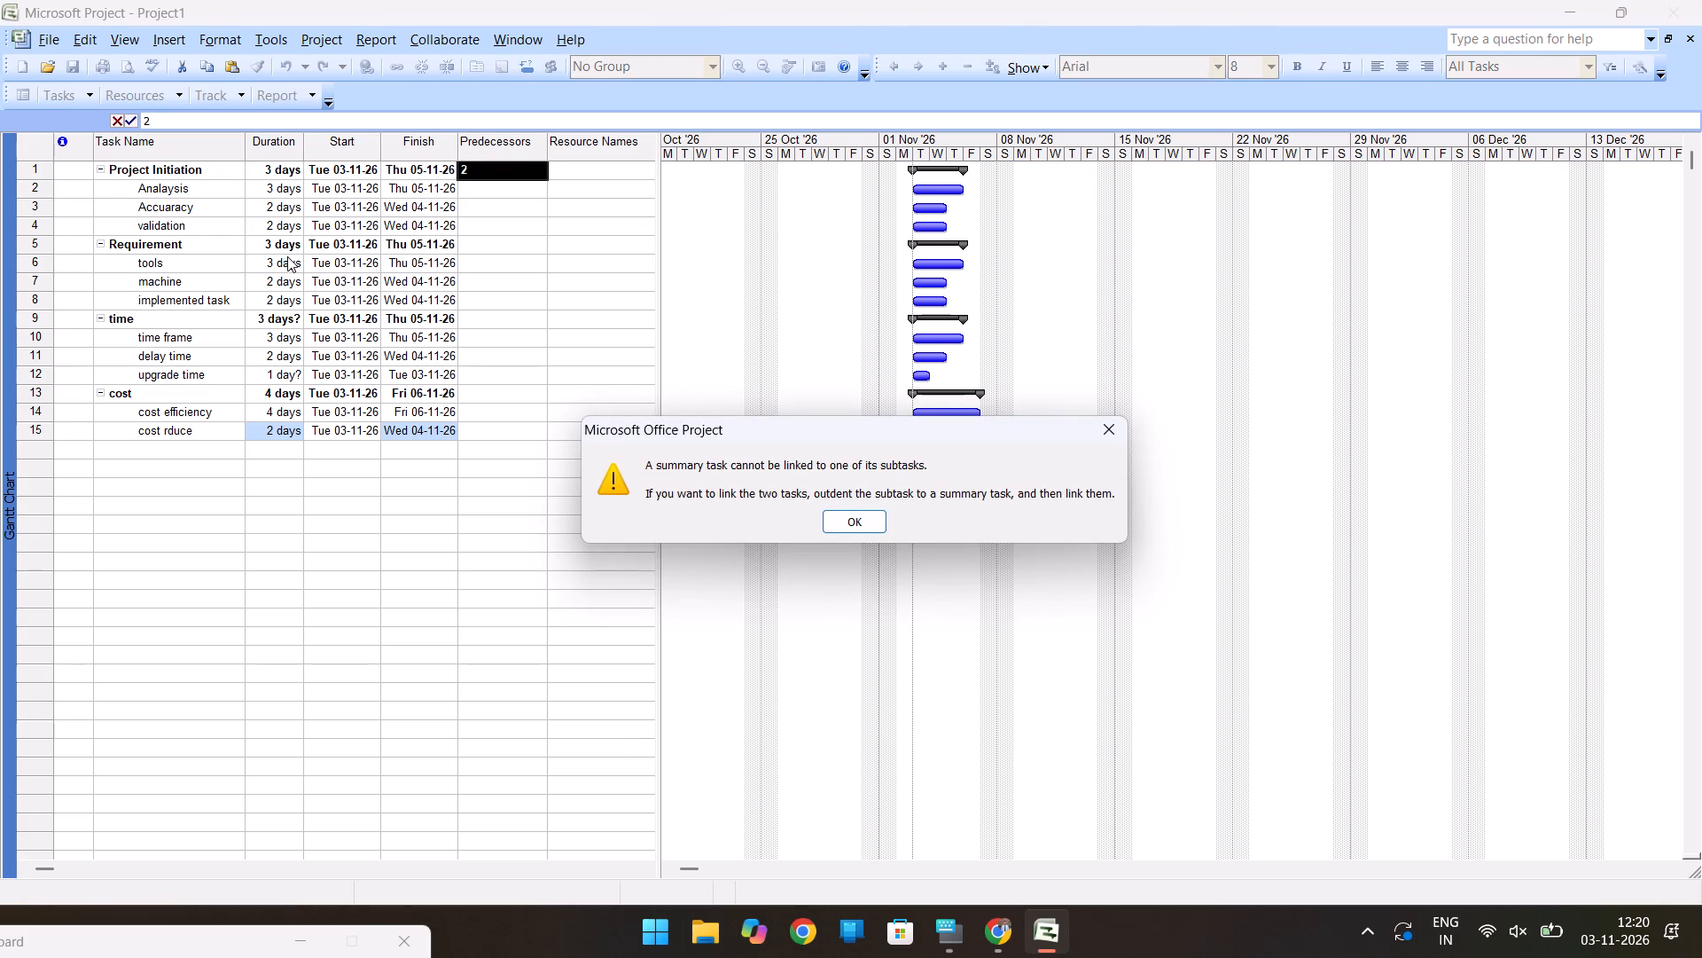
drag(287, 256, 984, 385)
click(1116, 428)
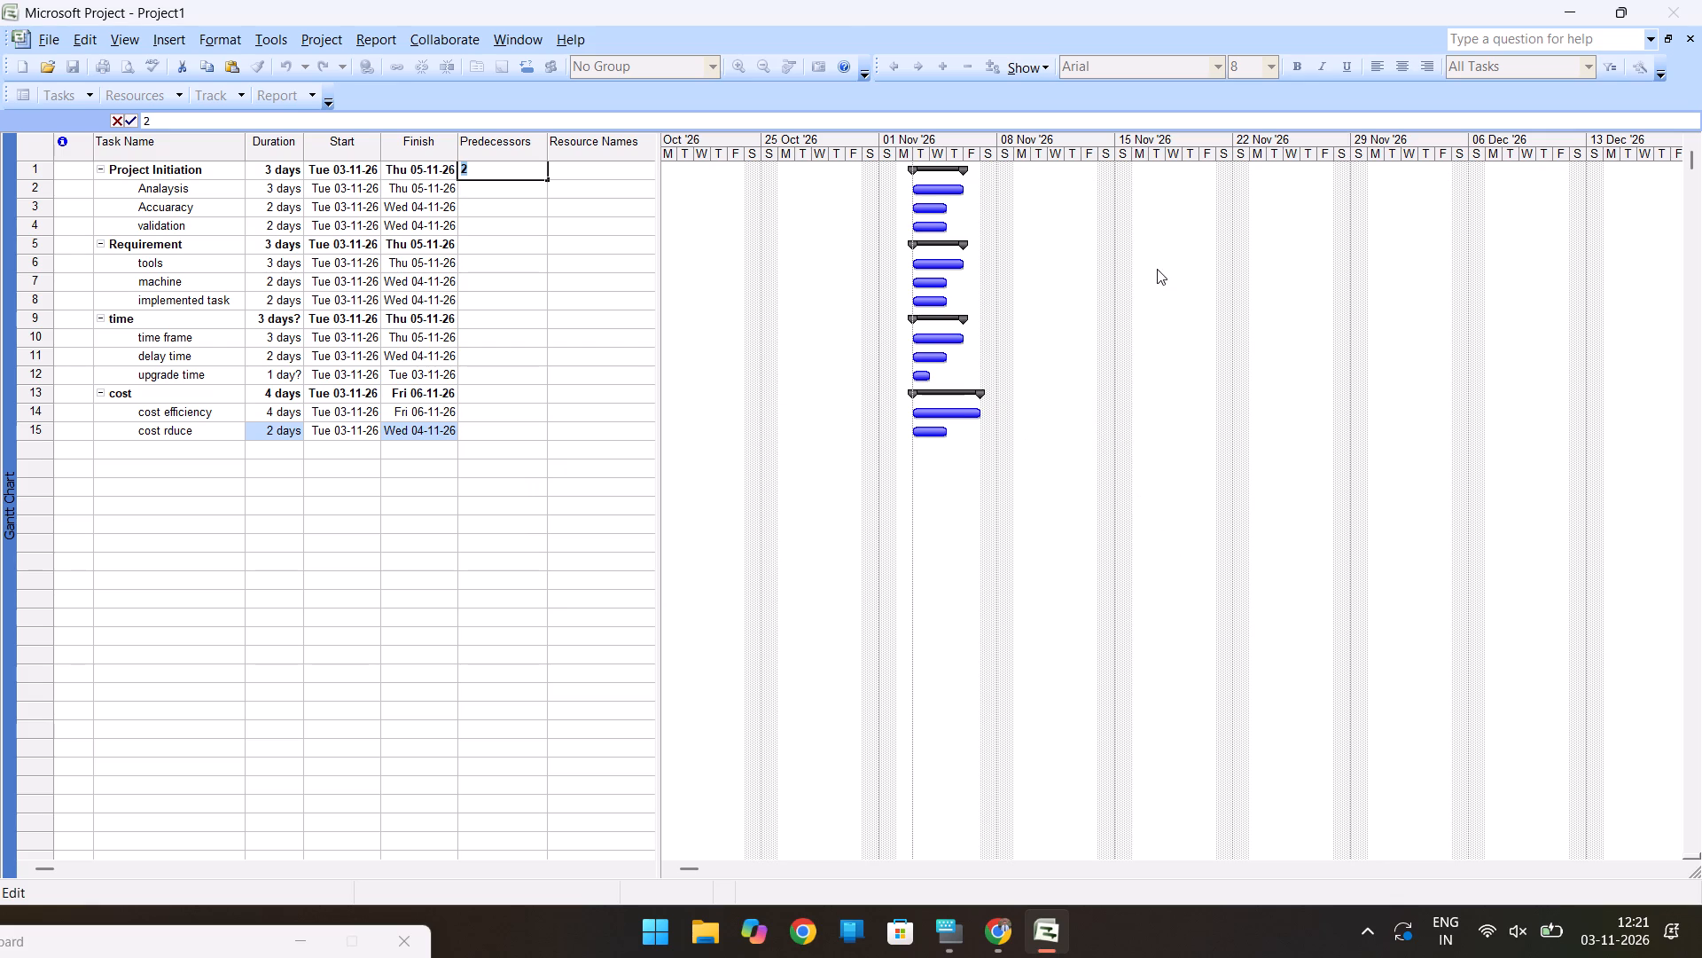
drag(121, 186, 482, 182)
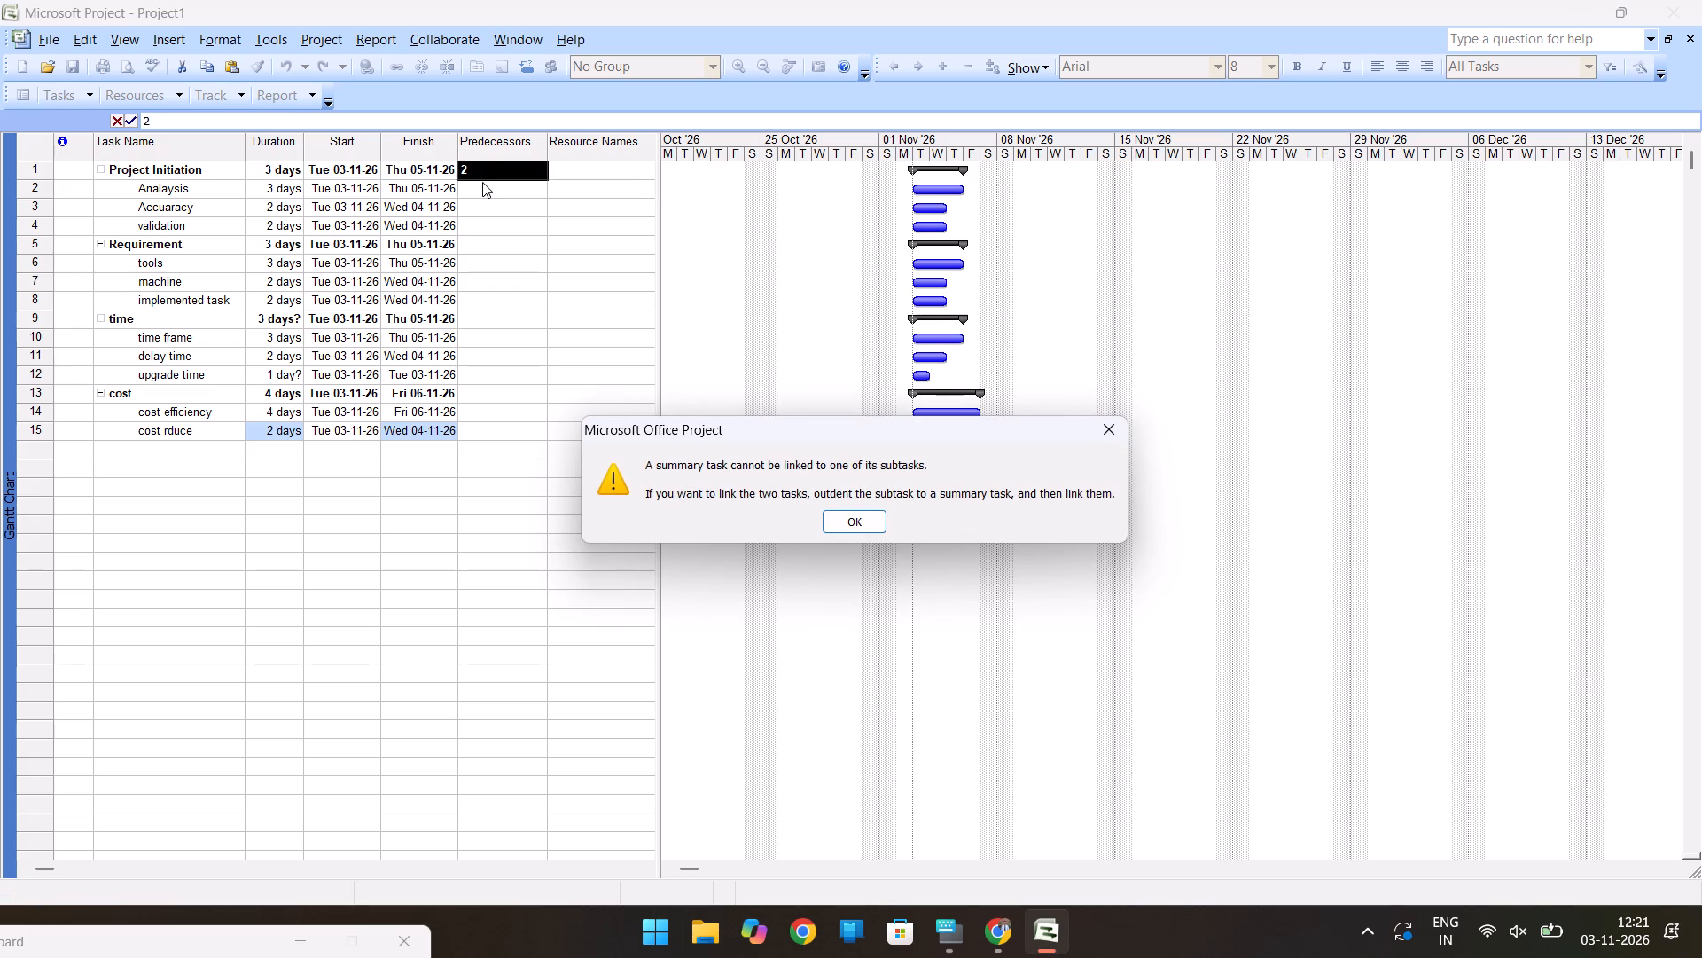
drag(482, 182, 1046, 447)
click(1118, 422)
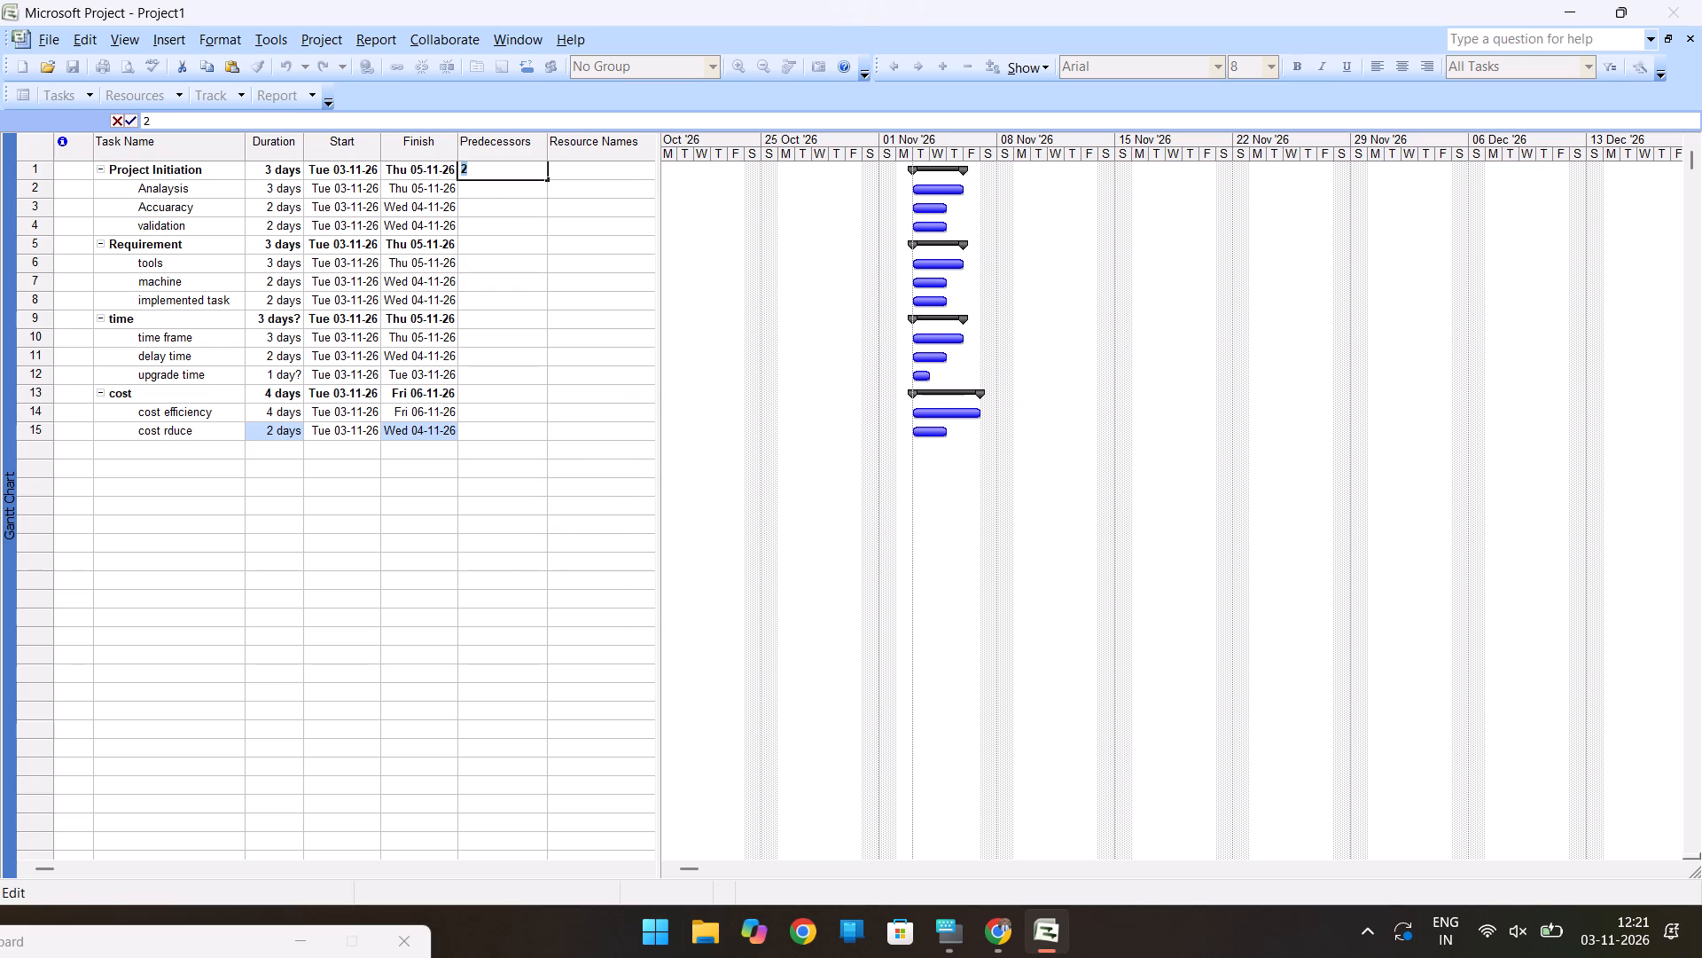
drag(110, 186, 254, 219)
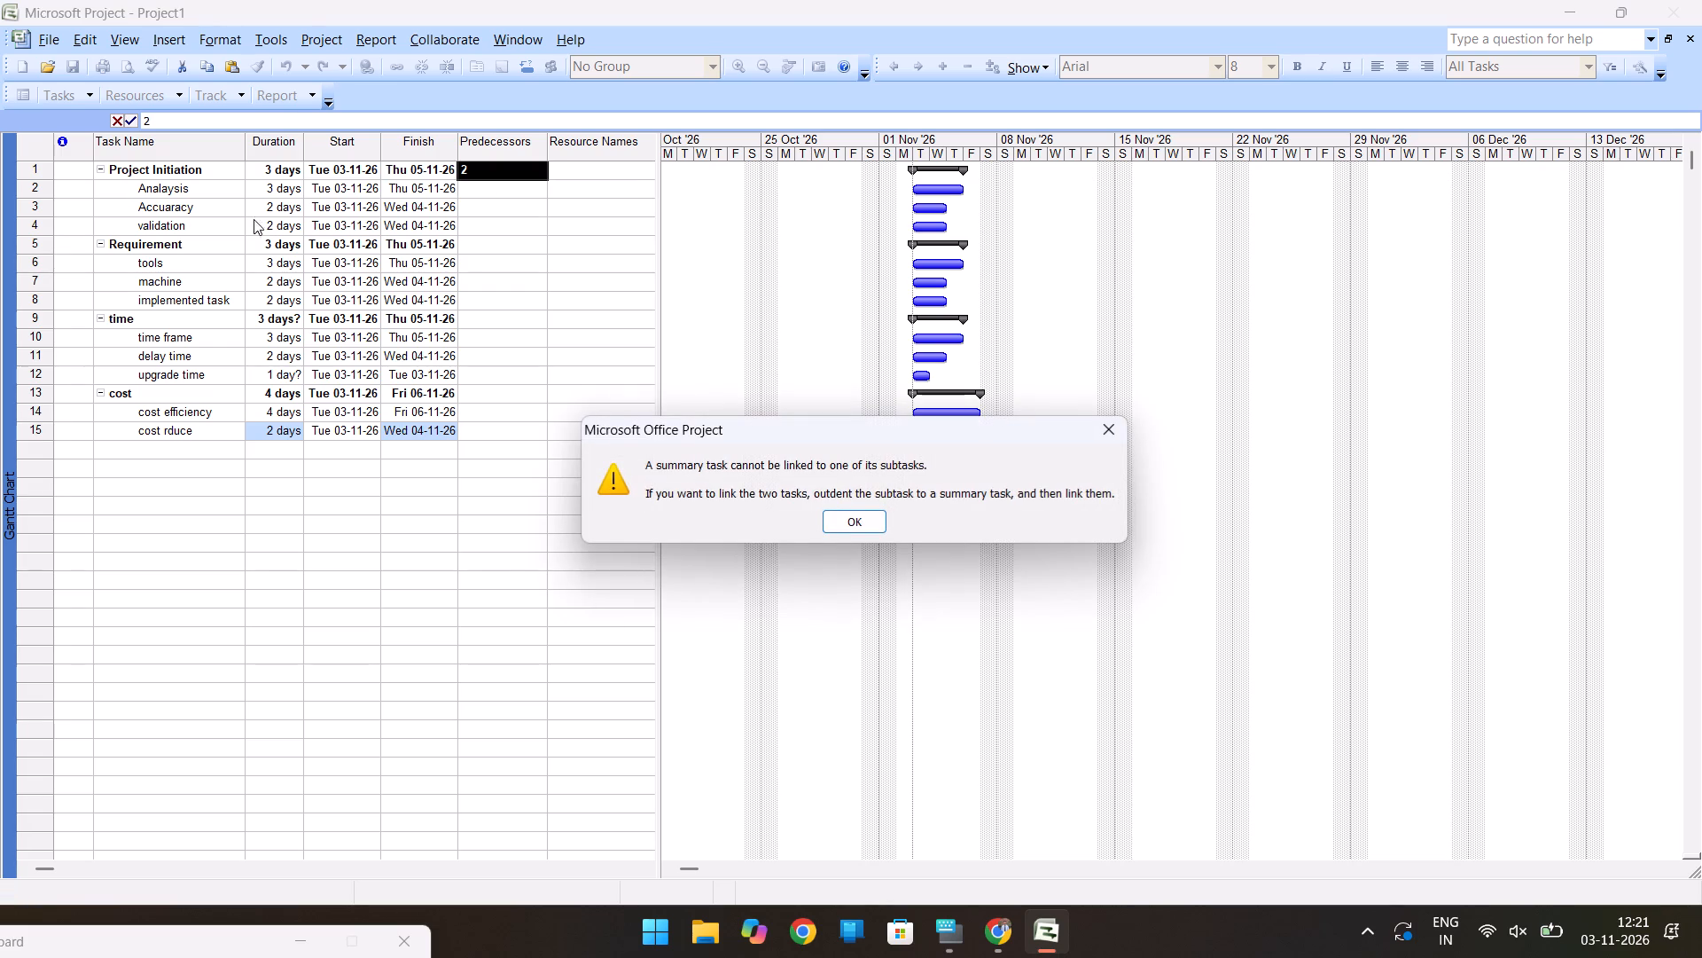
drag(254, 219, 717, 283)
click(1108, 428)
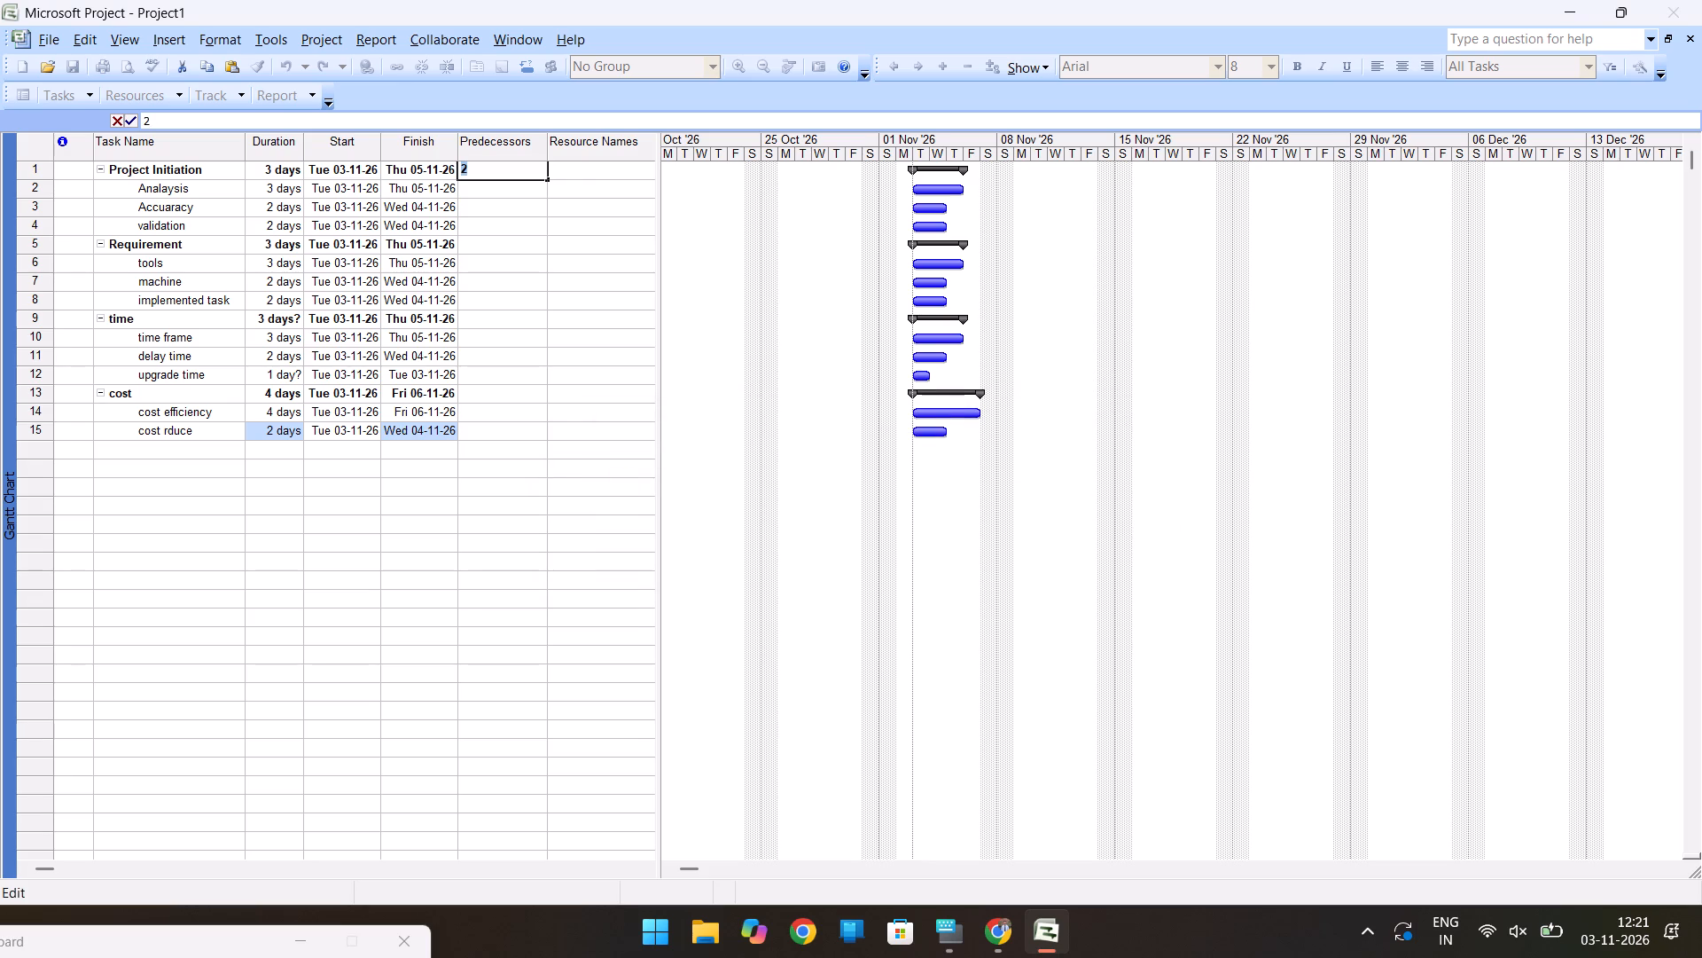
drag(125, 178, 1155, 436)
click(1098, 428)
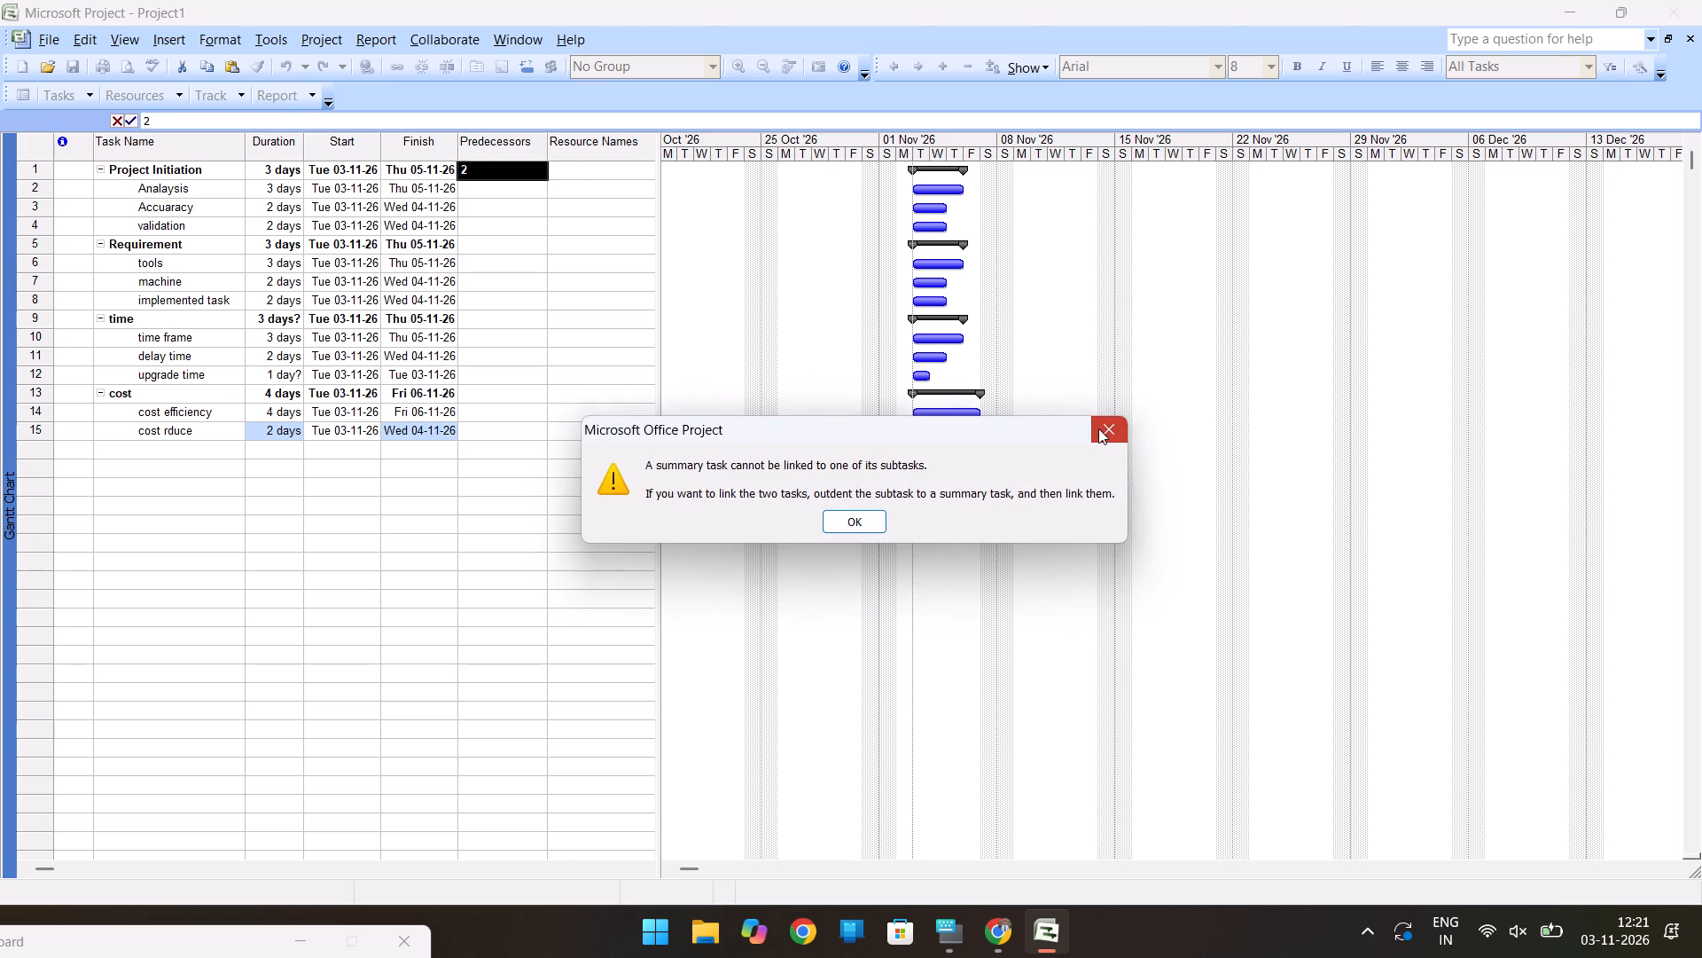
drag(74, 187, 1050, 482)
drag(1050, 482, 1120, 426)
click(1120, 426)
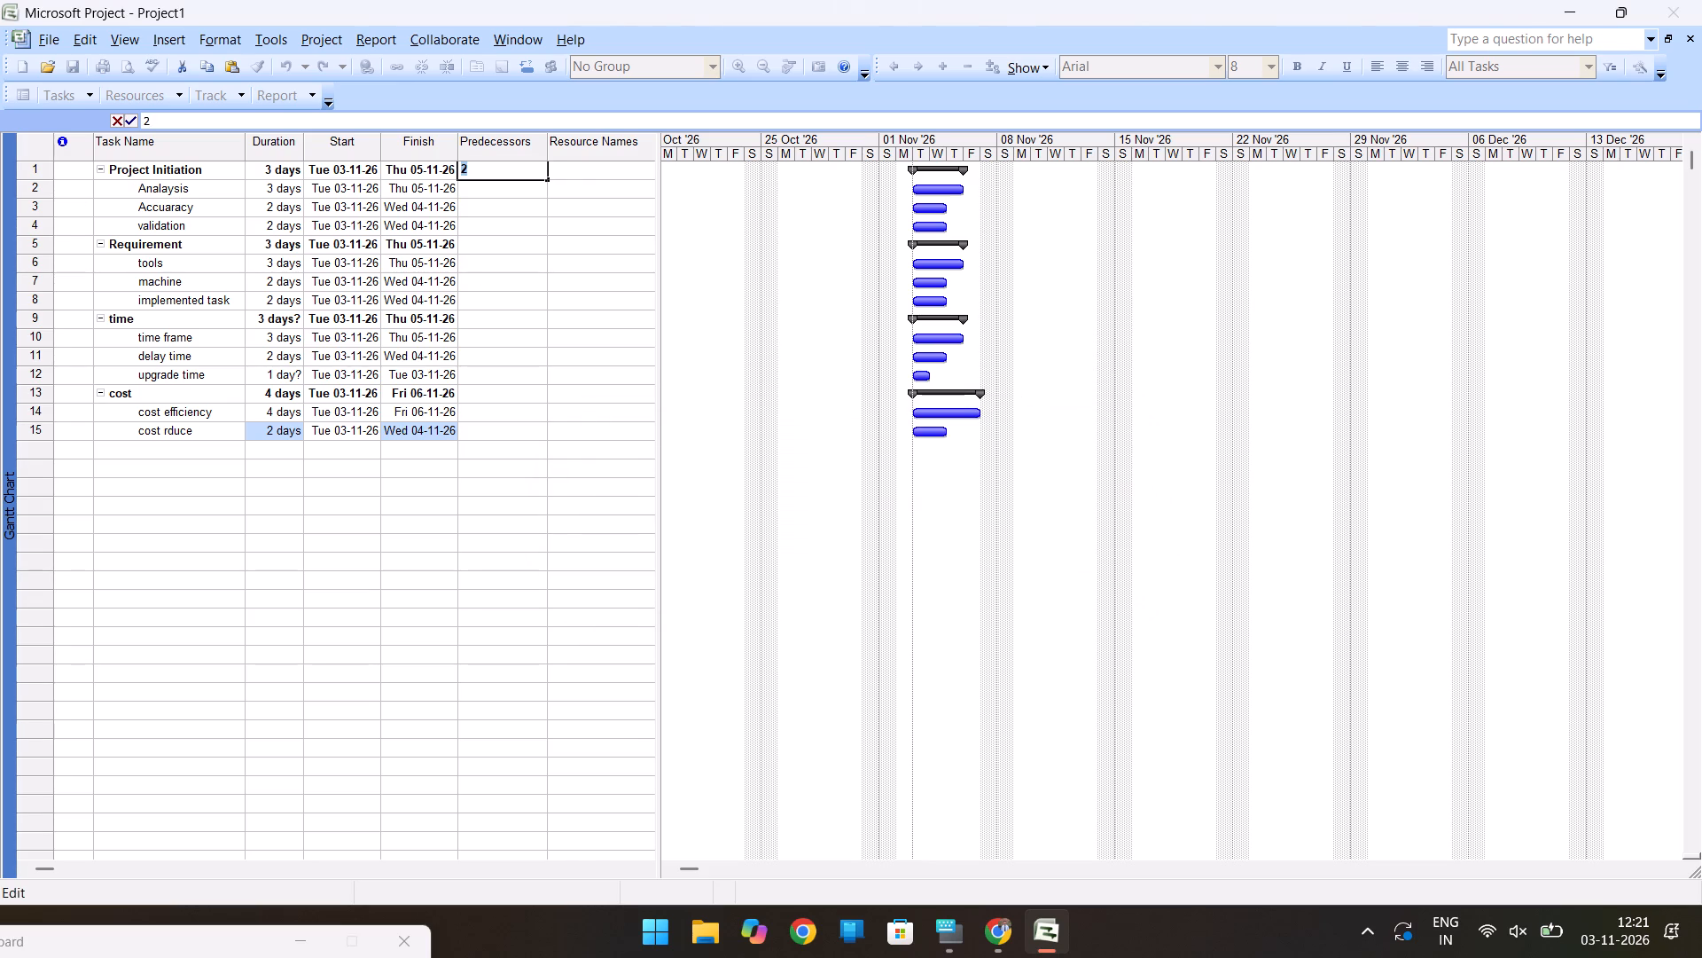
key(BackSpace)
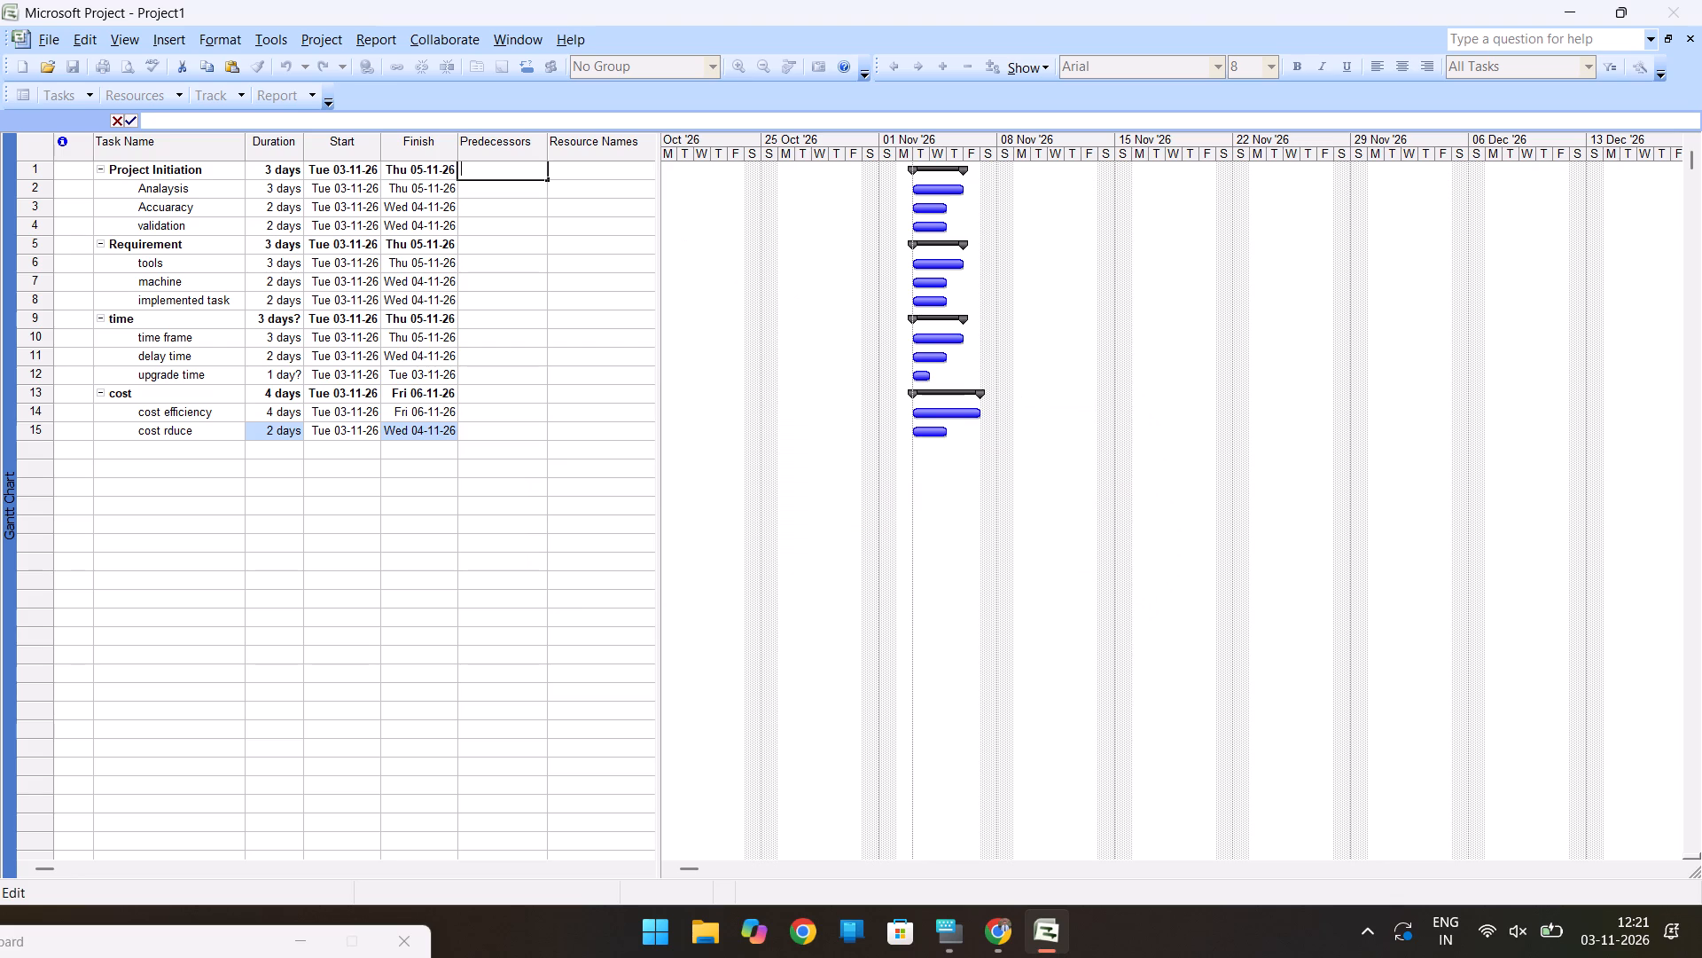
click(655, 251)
Link the Project Initiation subtasks Analaysis, Accuaracy and validation in sequence, each following the one before.
drag(110, 184, 228, 200)
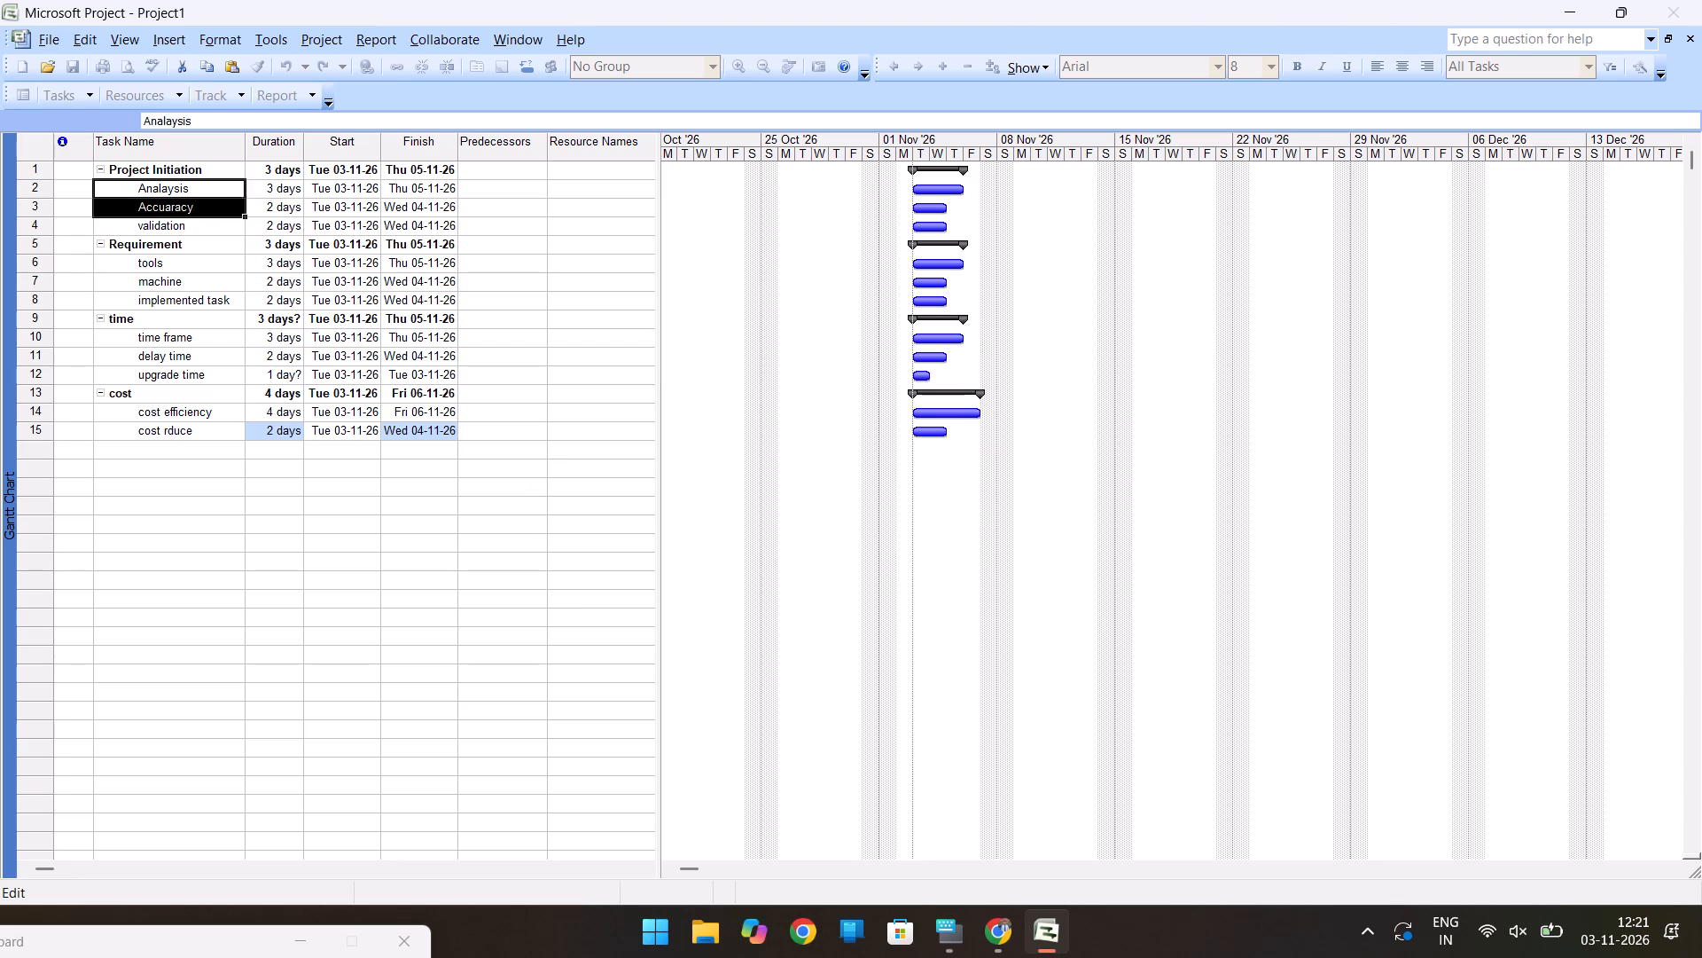
drag(228, 200, 386, 235)
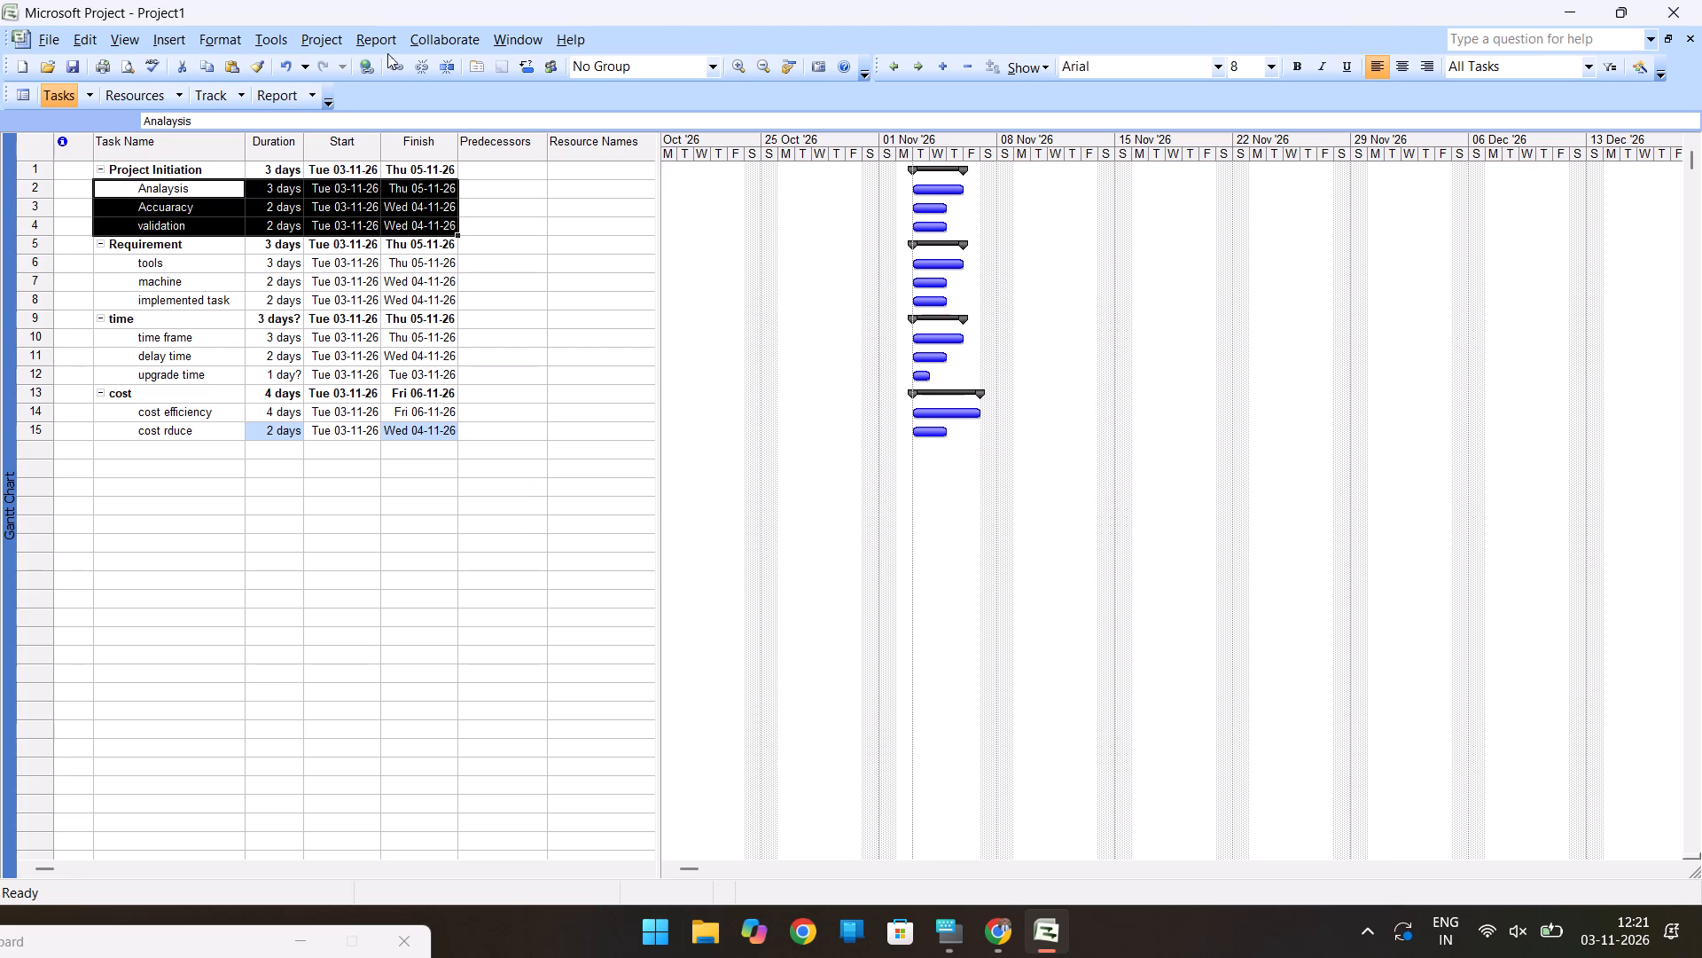
click(395, 65)
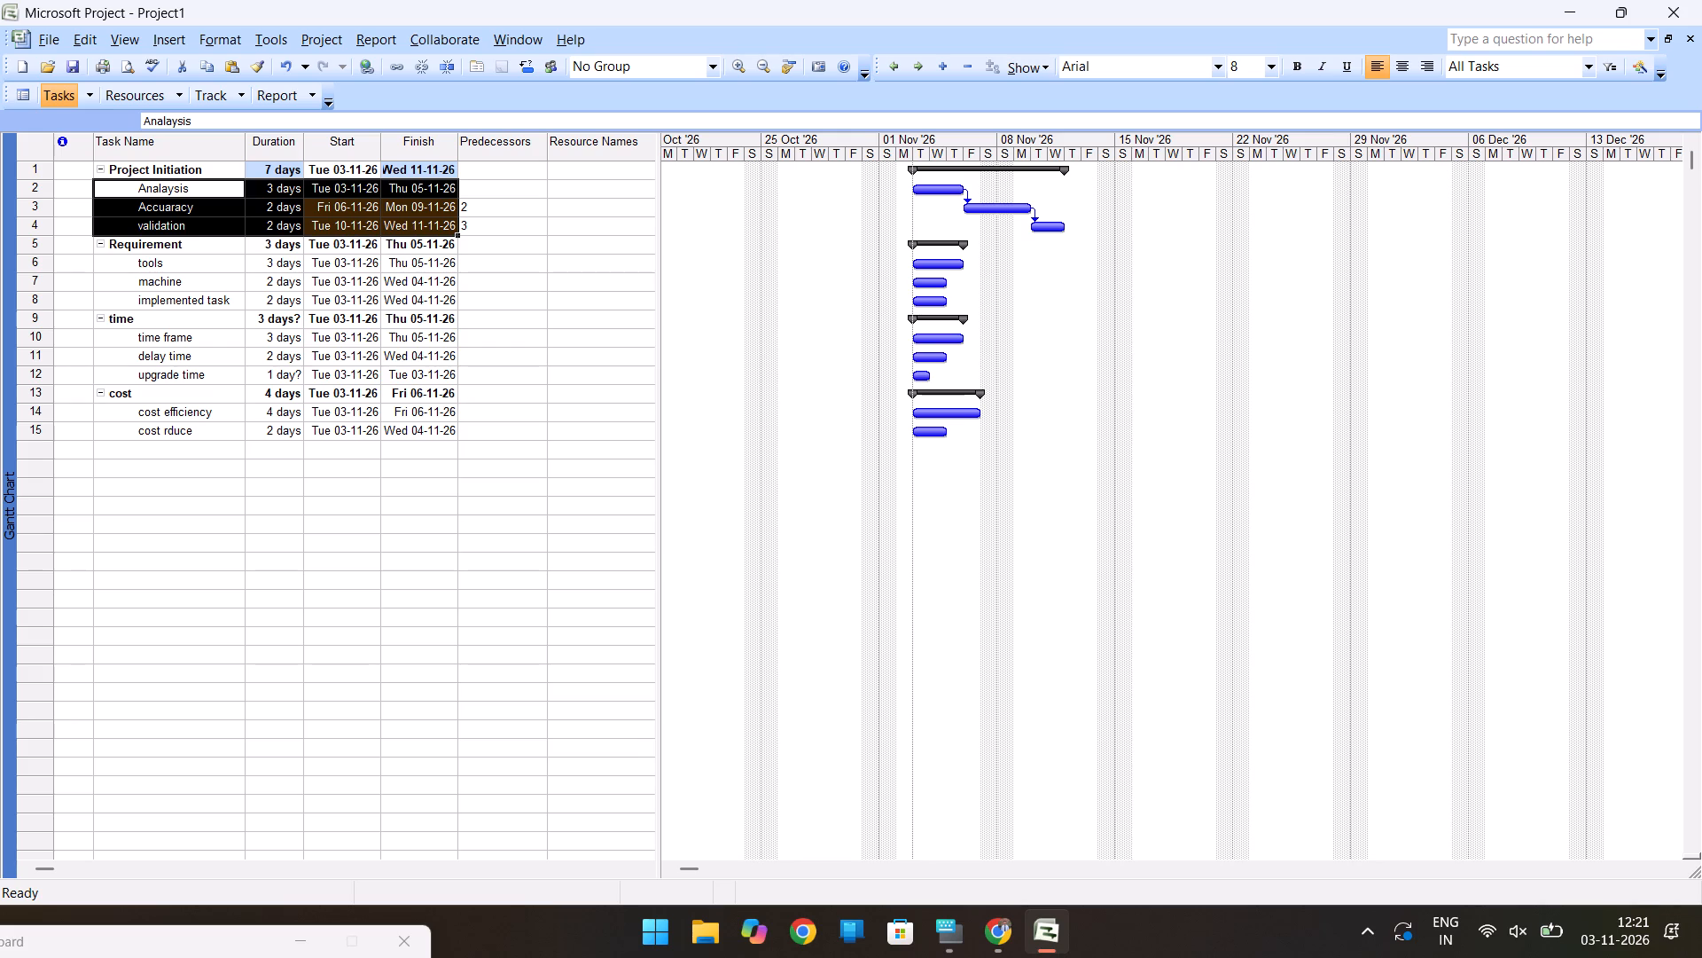
Link the Requirement subtasks tools, machine and implemented task in sequence.
drag(121, 265, 479, 316)
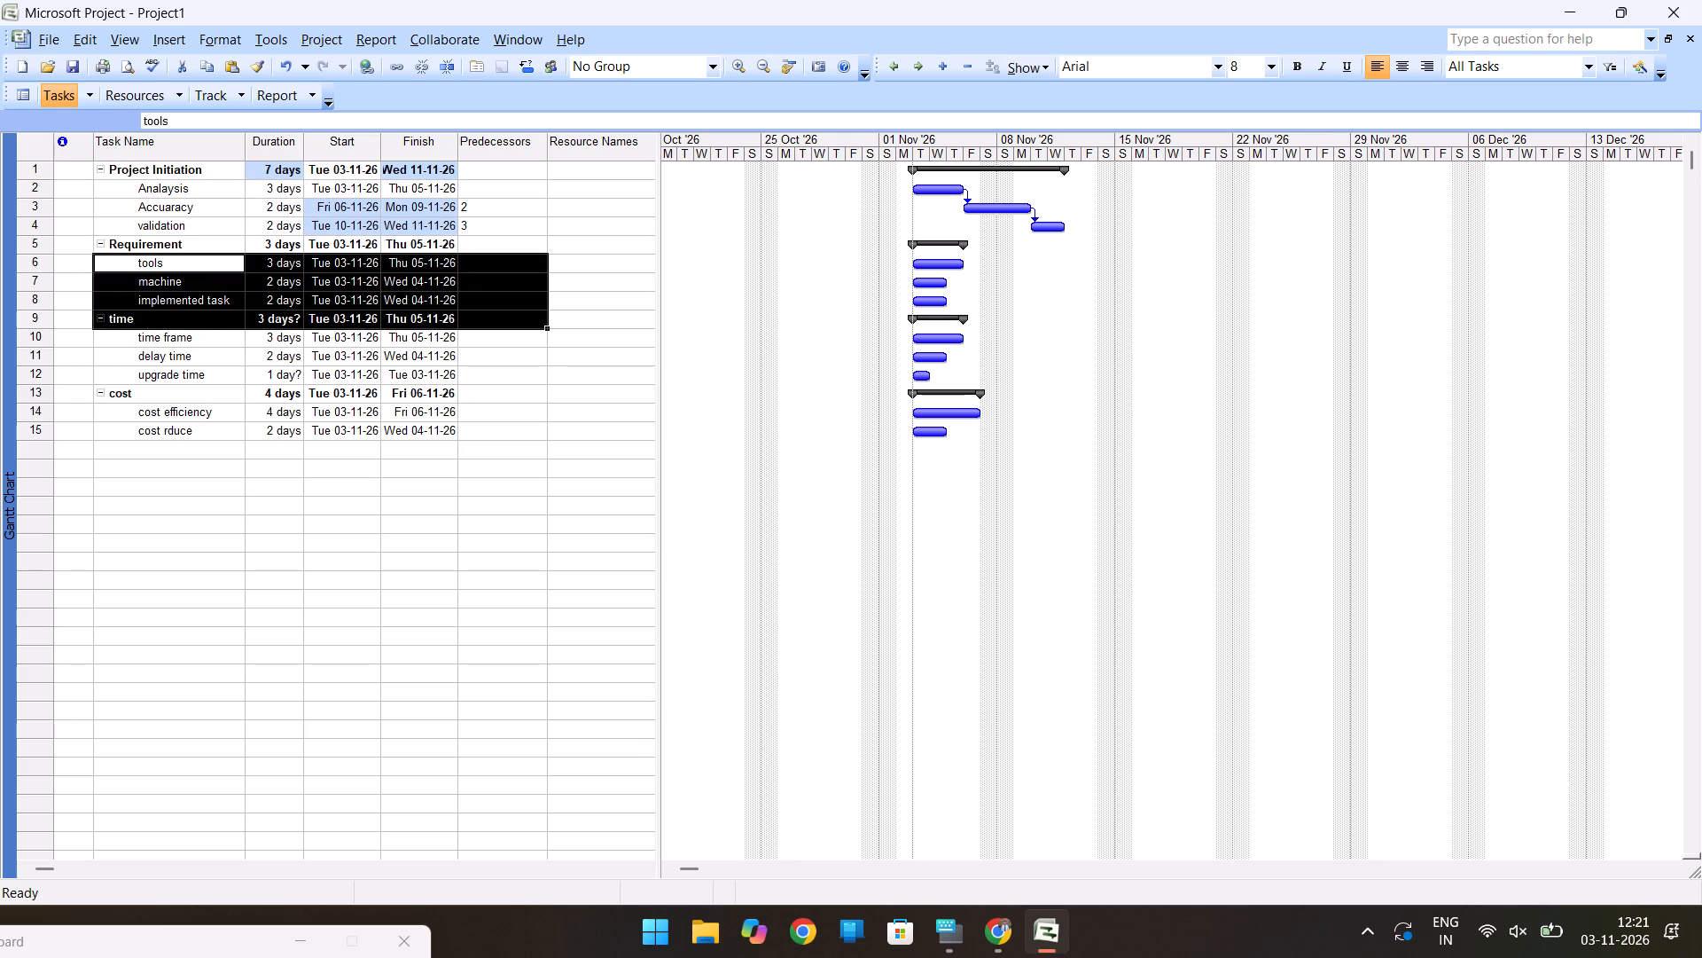
drag(479, 316, 466, 305)
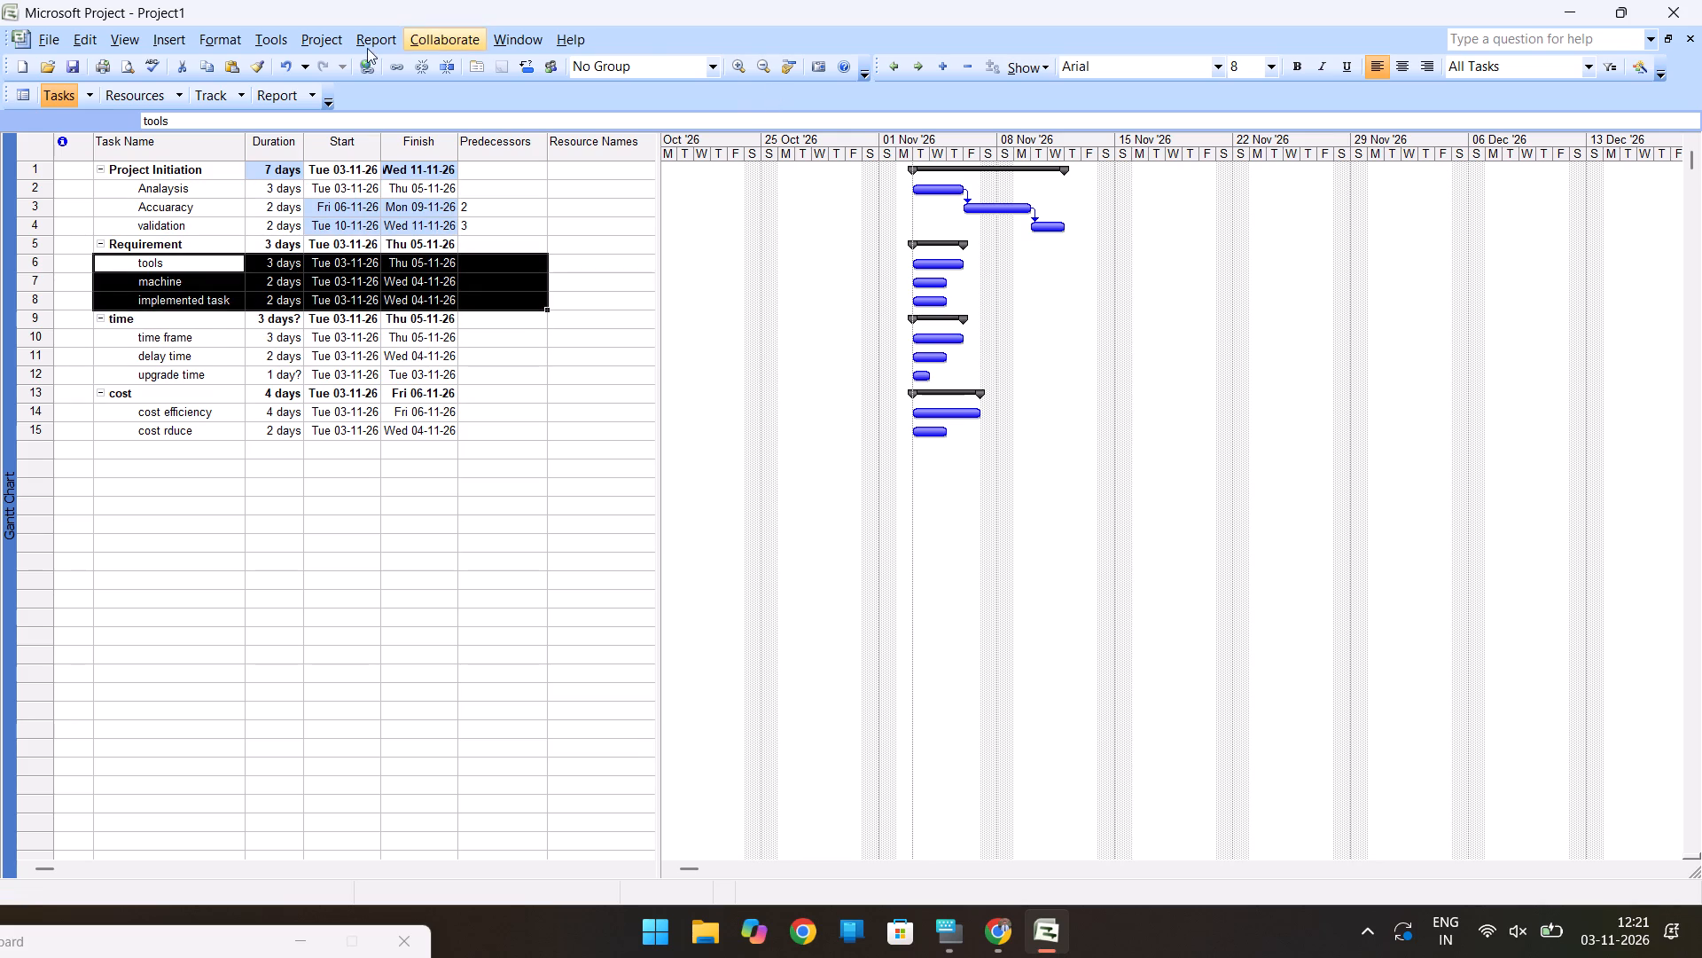
click(430, 66)
click(430, 66)
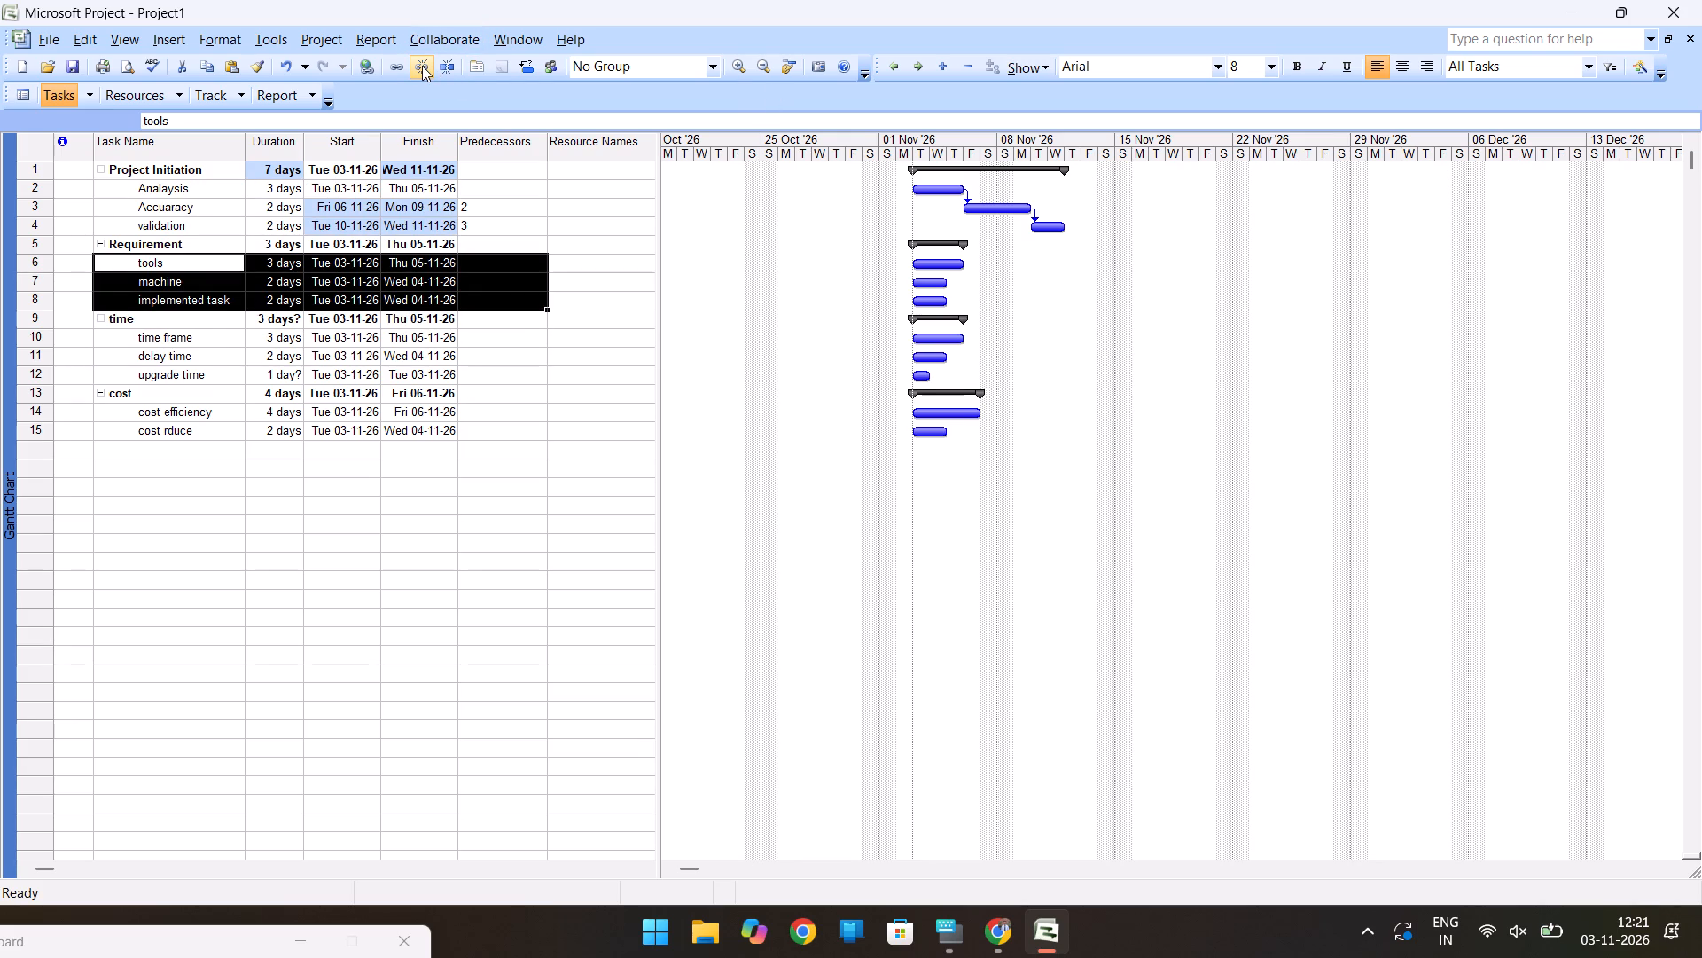
click(806, 319)
click(393, 70)
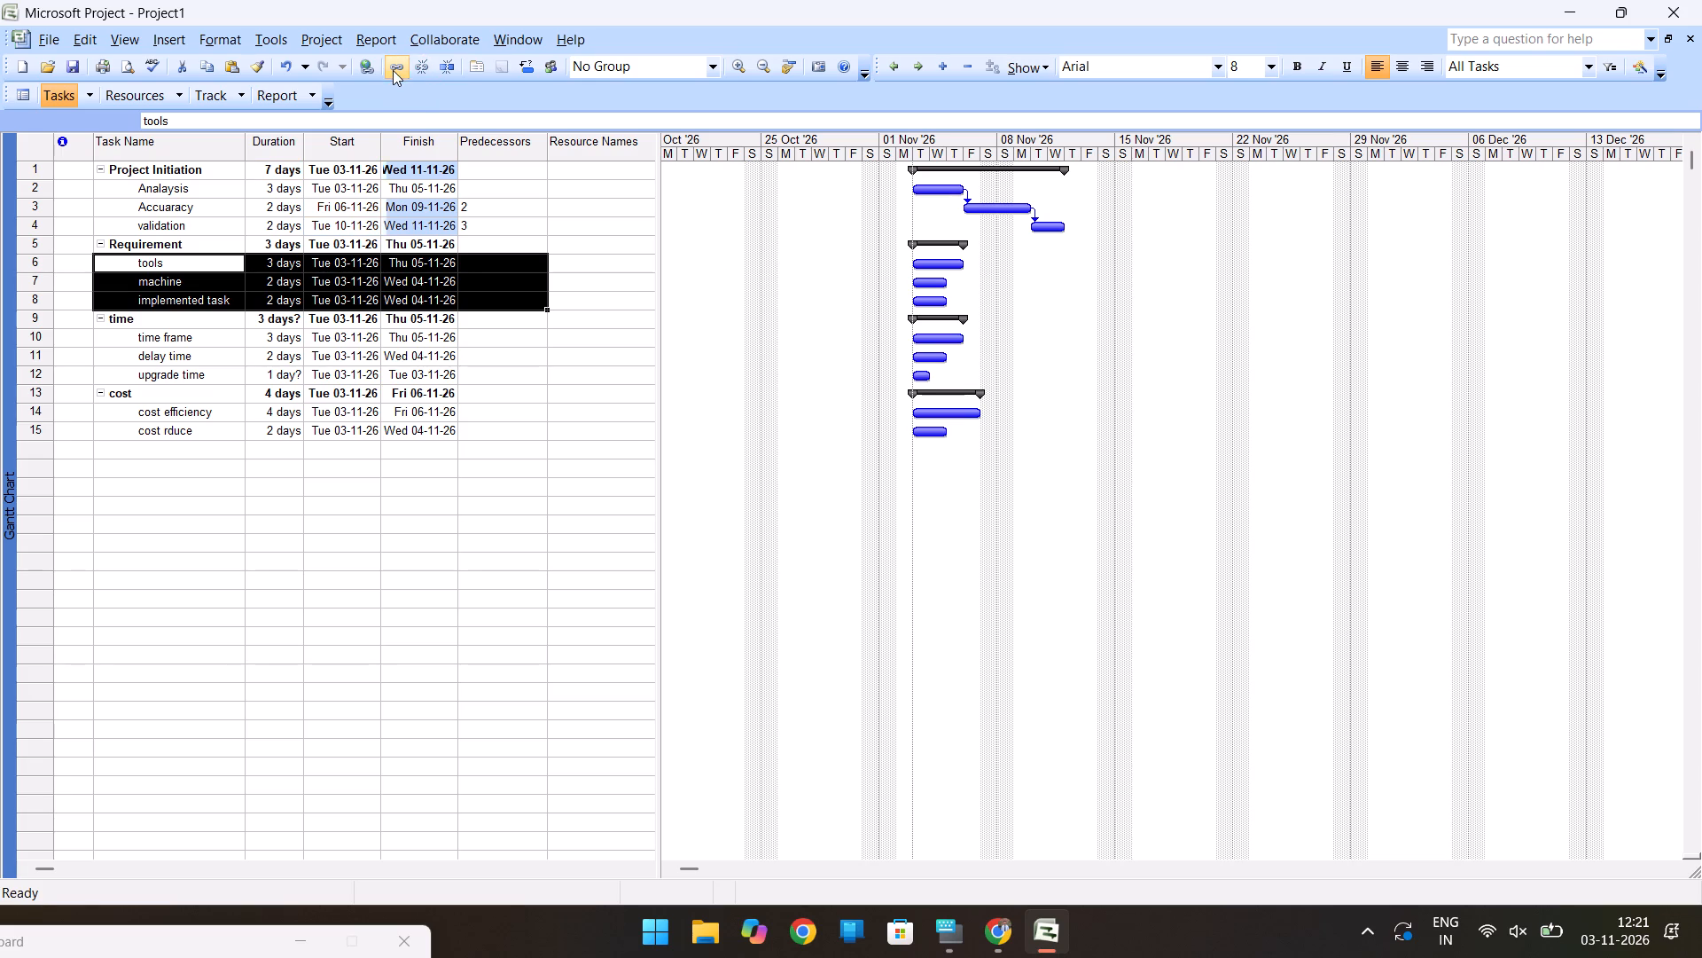
Link the time subtasks time frame, delay time and upgrade time in sequence.
drag(122, 337, 446, 371)
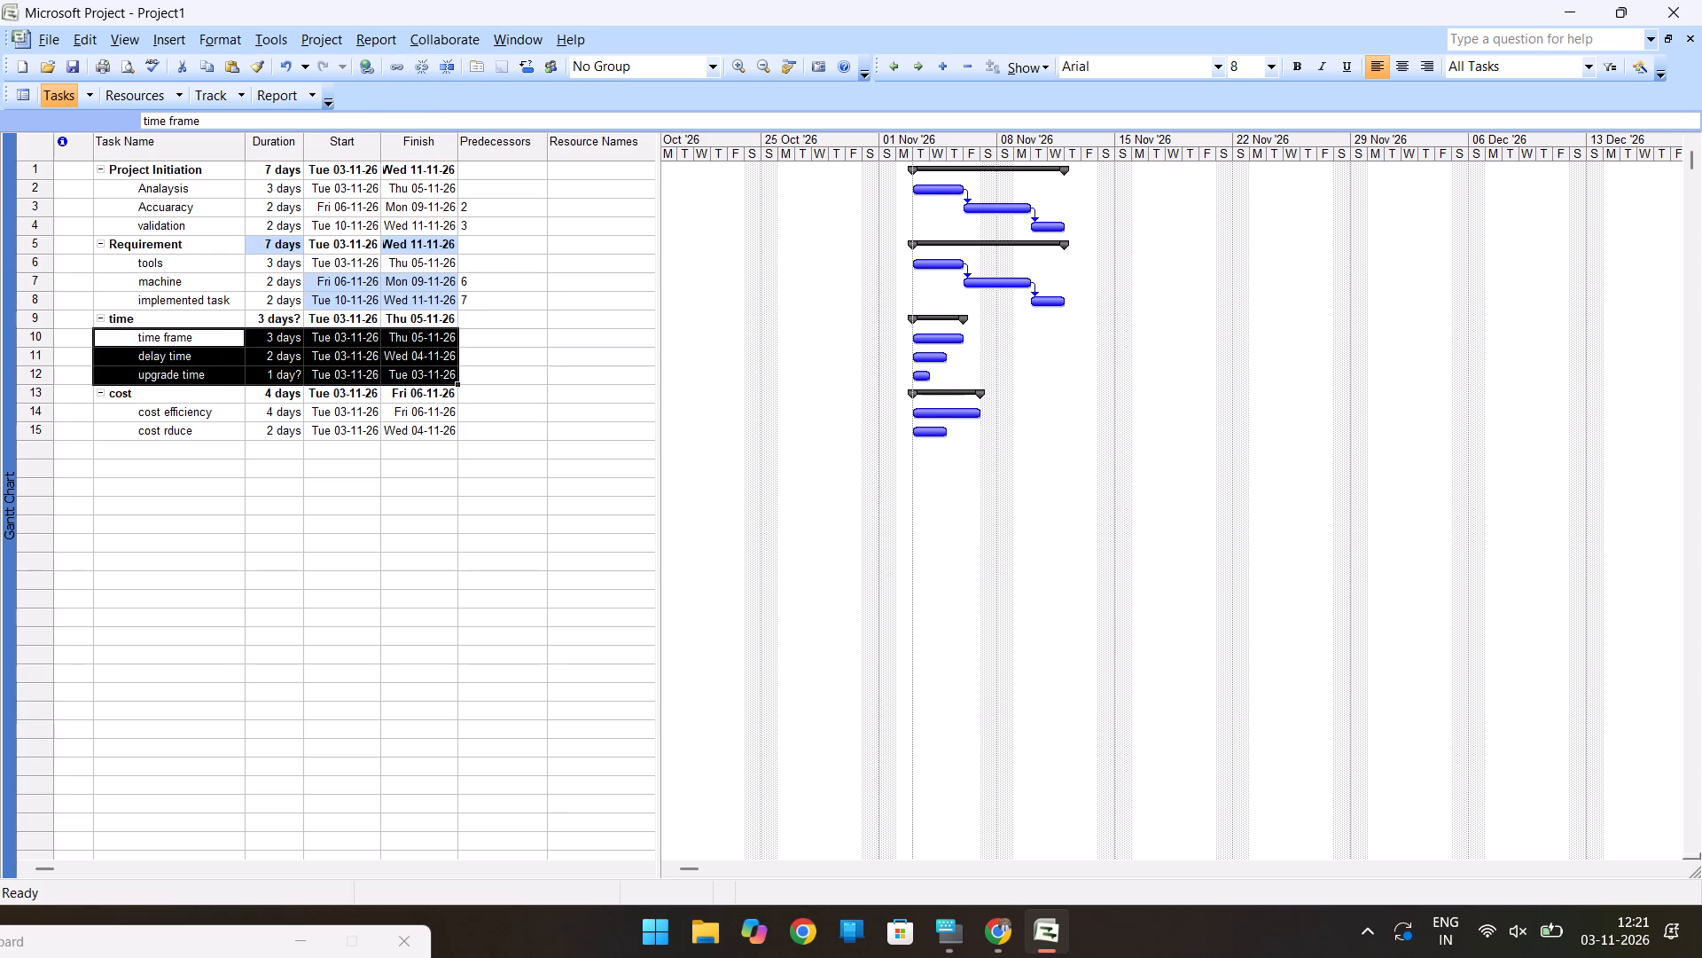
click(397, 69)
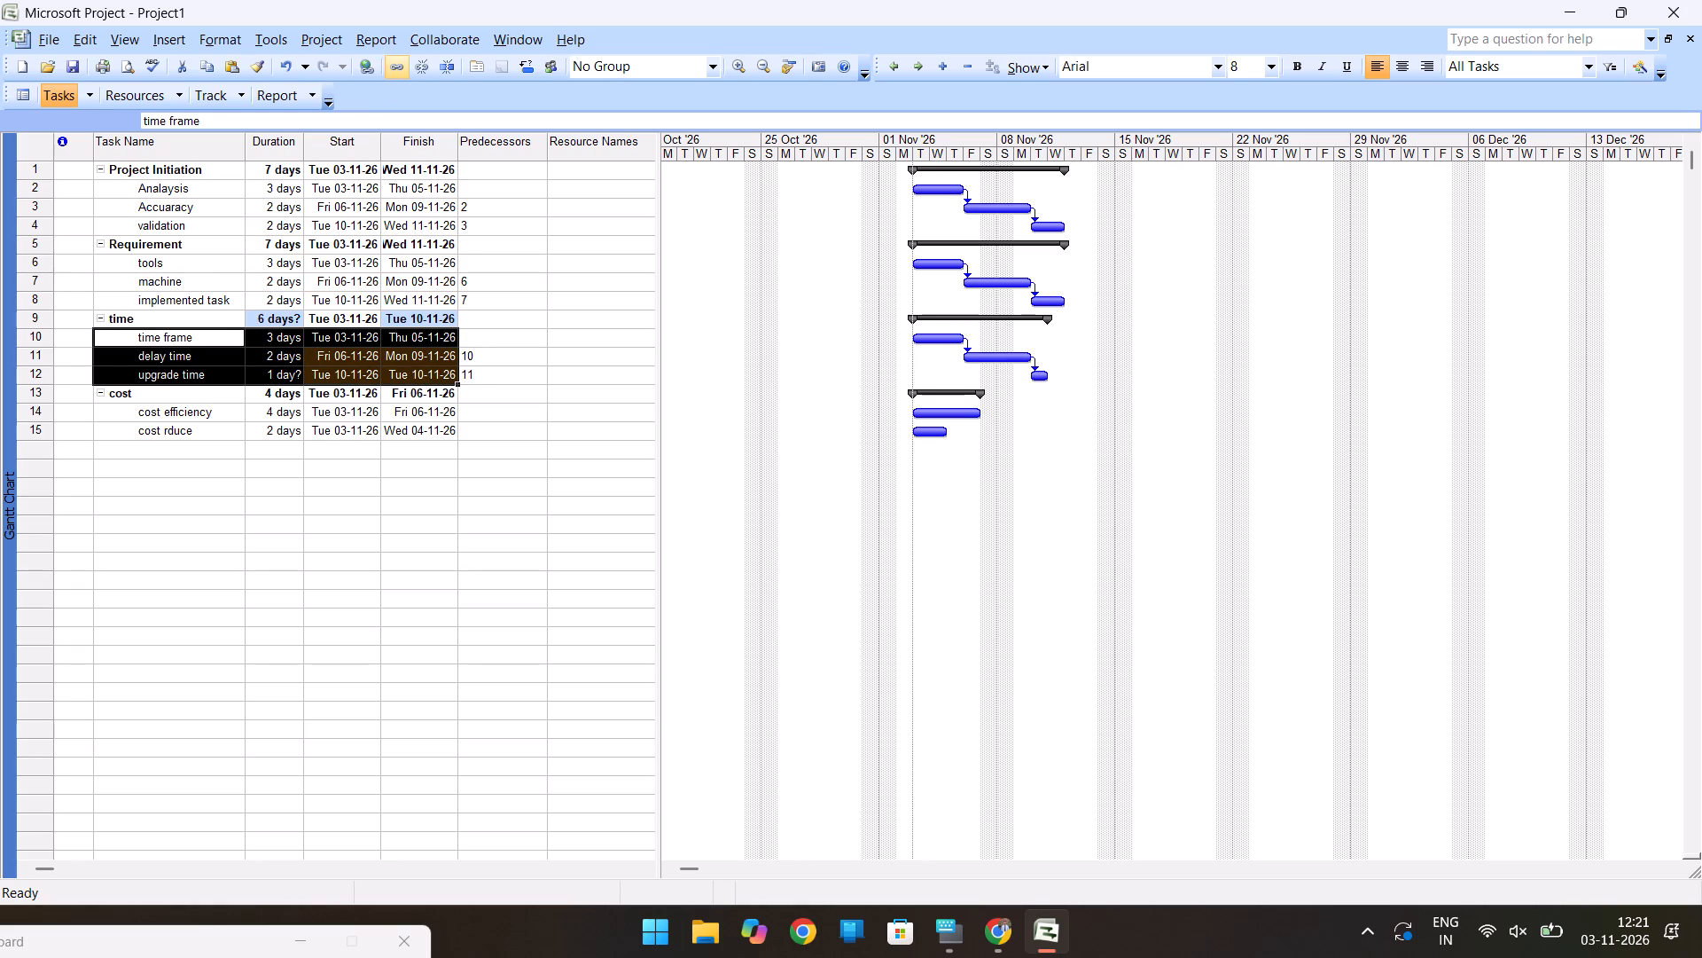
Link the cost subtasks so that cost rduce follows cost efficiency.
drag(127, 412, 449, 428)
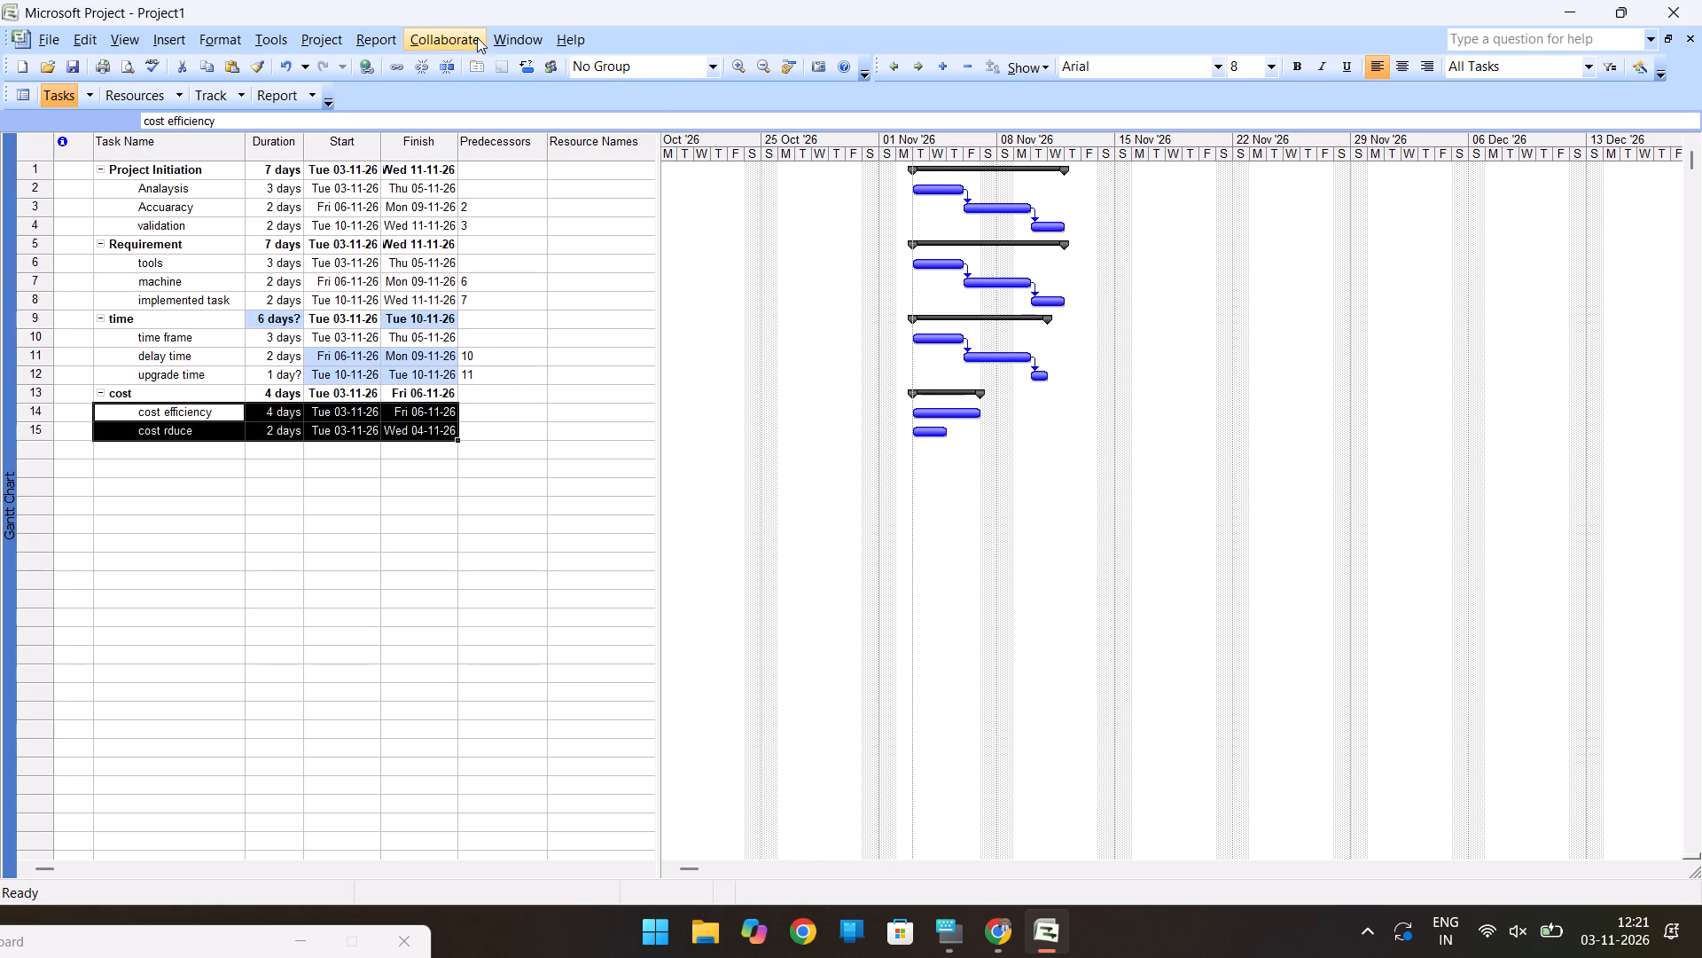
click(394, 63)
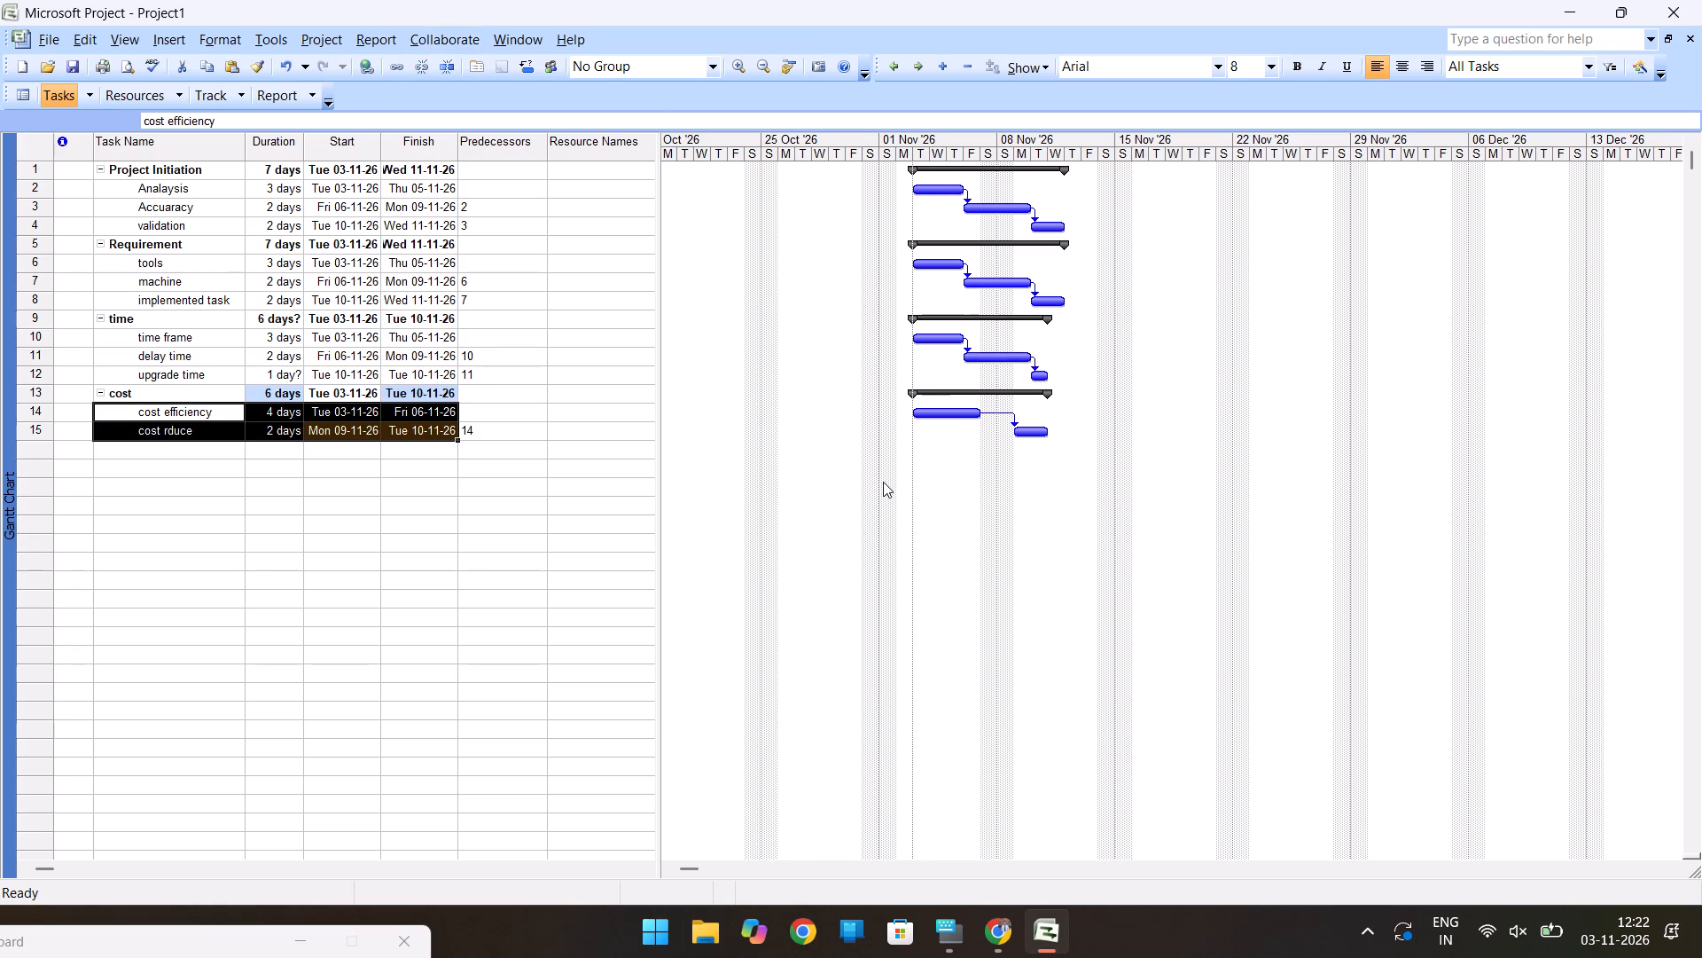
click(883, 482)
Minimize the project window and launch Kuro from the desktop.
click(1562, 2)
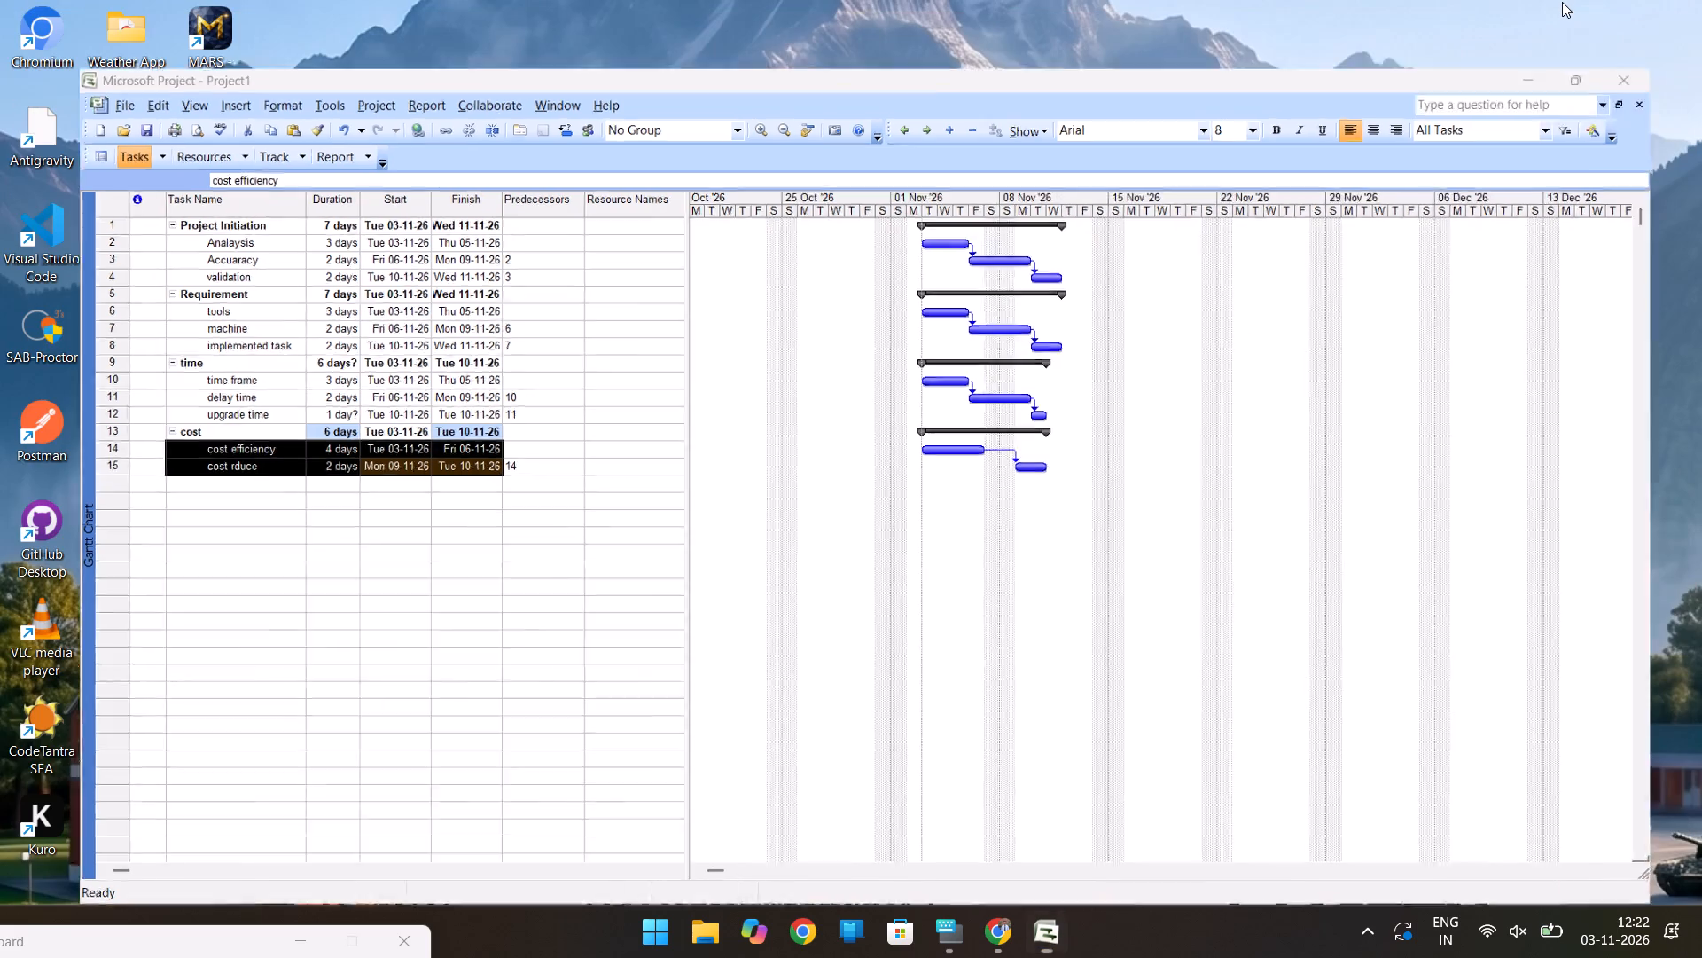
double_click(40, 811)
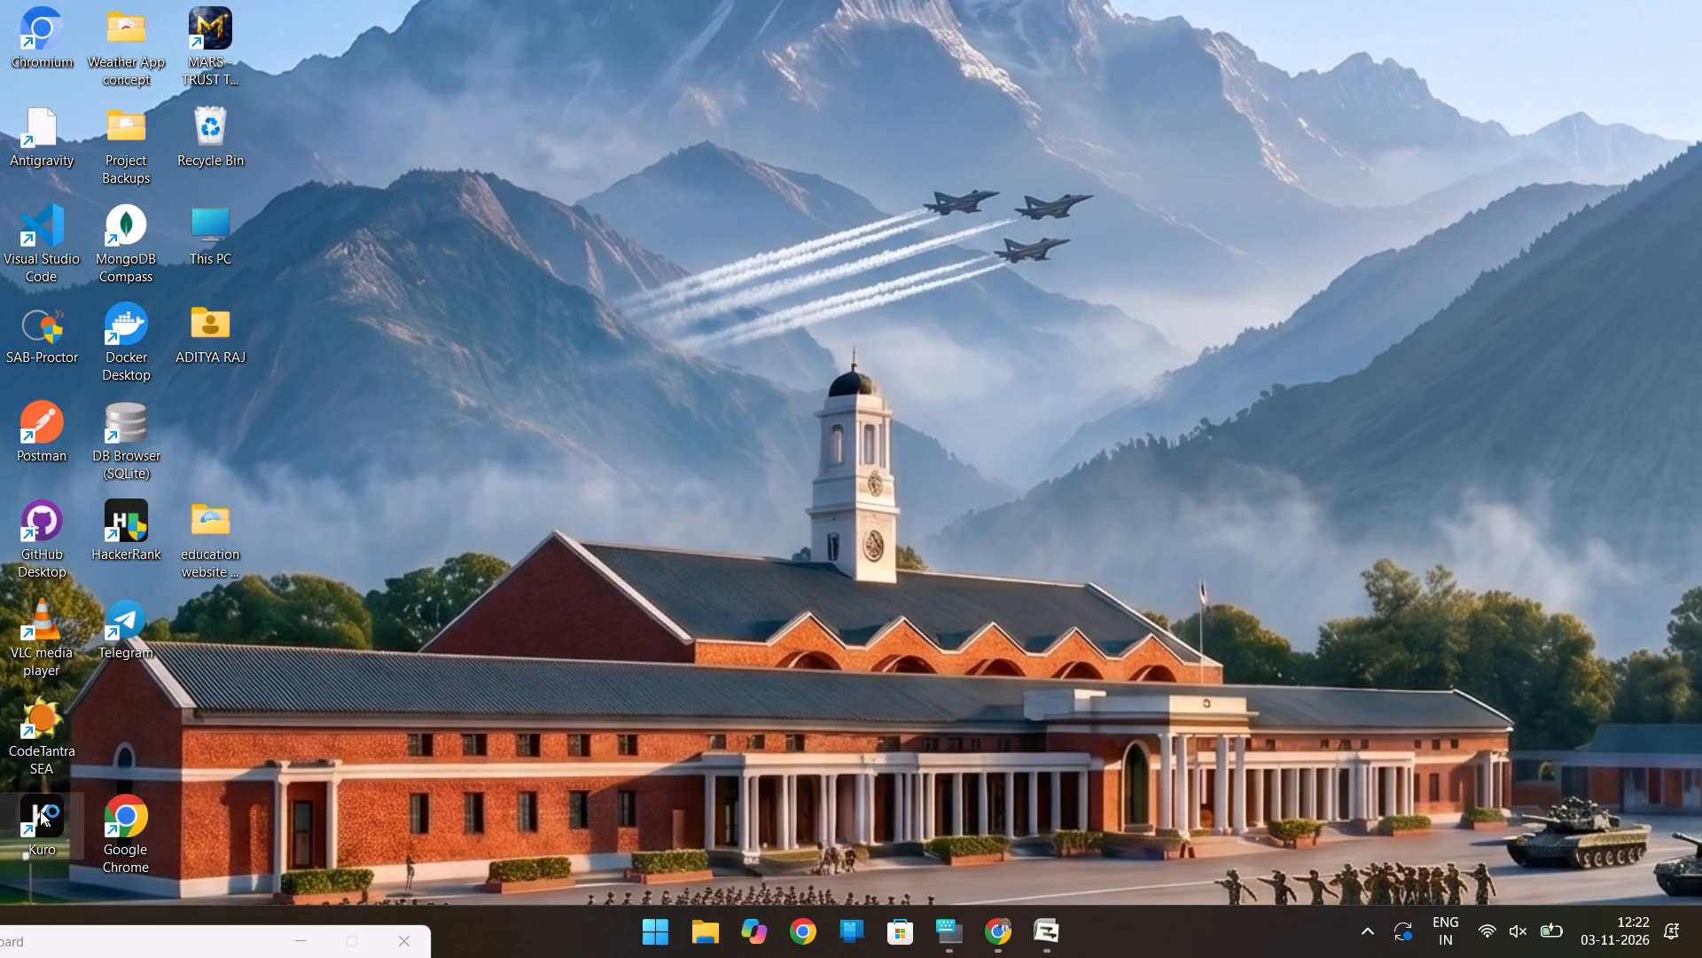
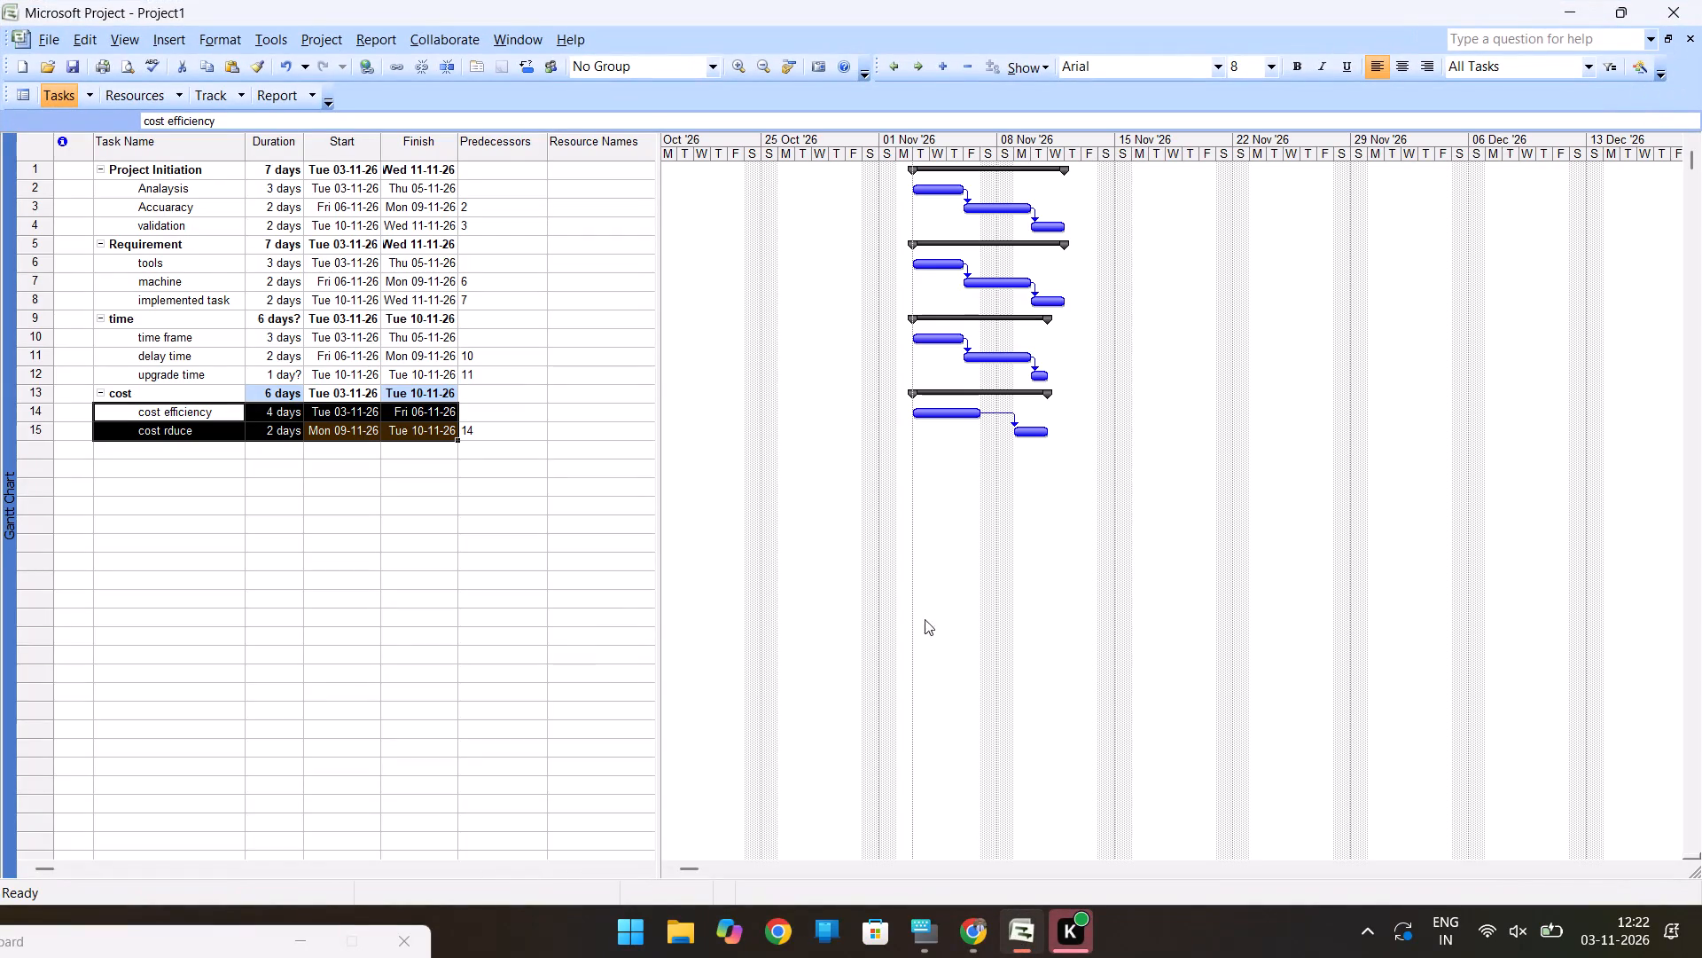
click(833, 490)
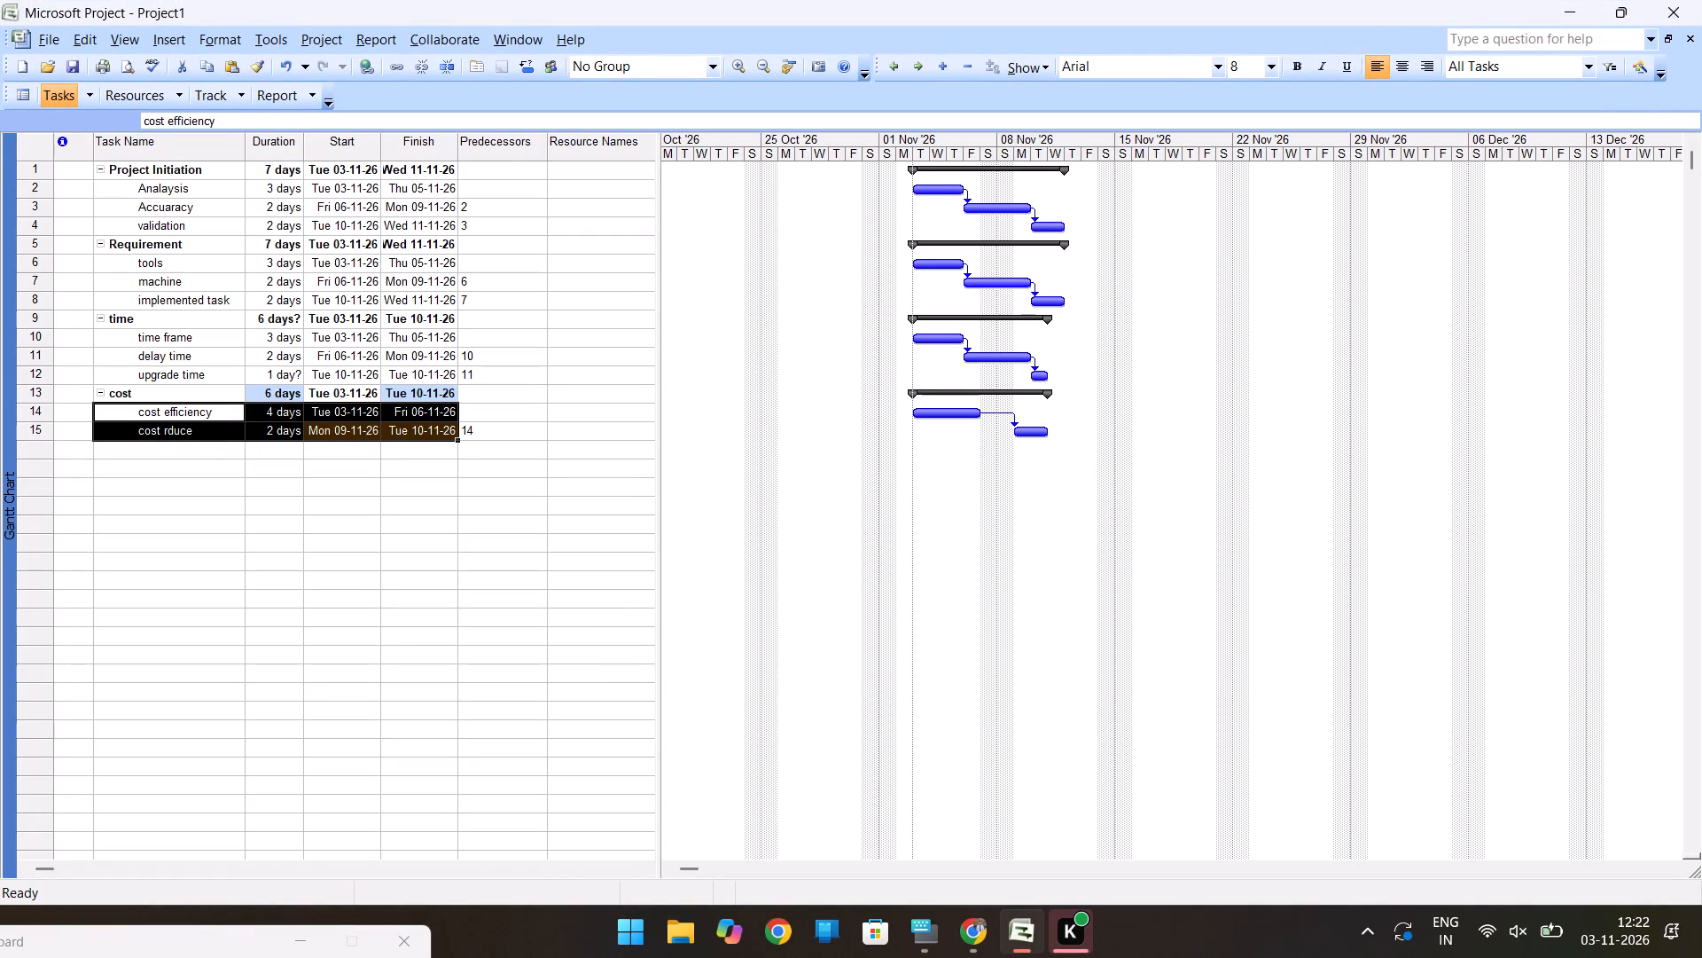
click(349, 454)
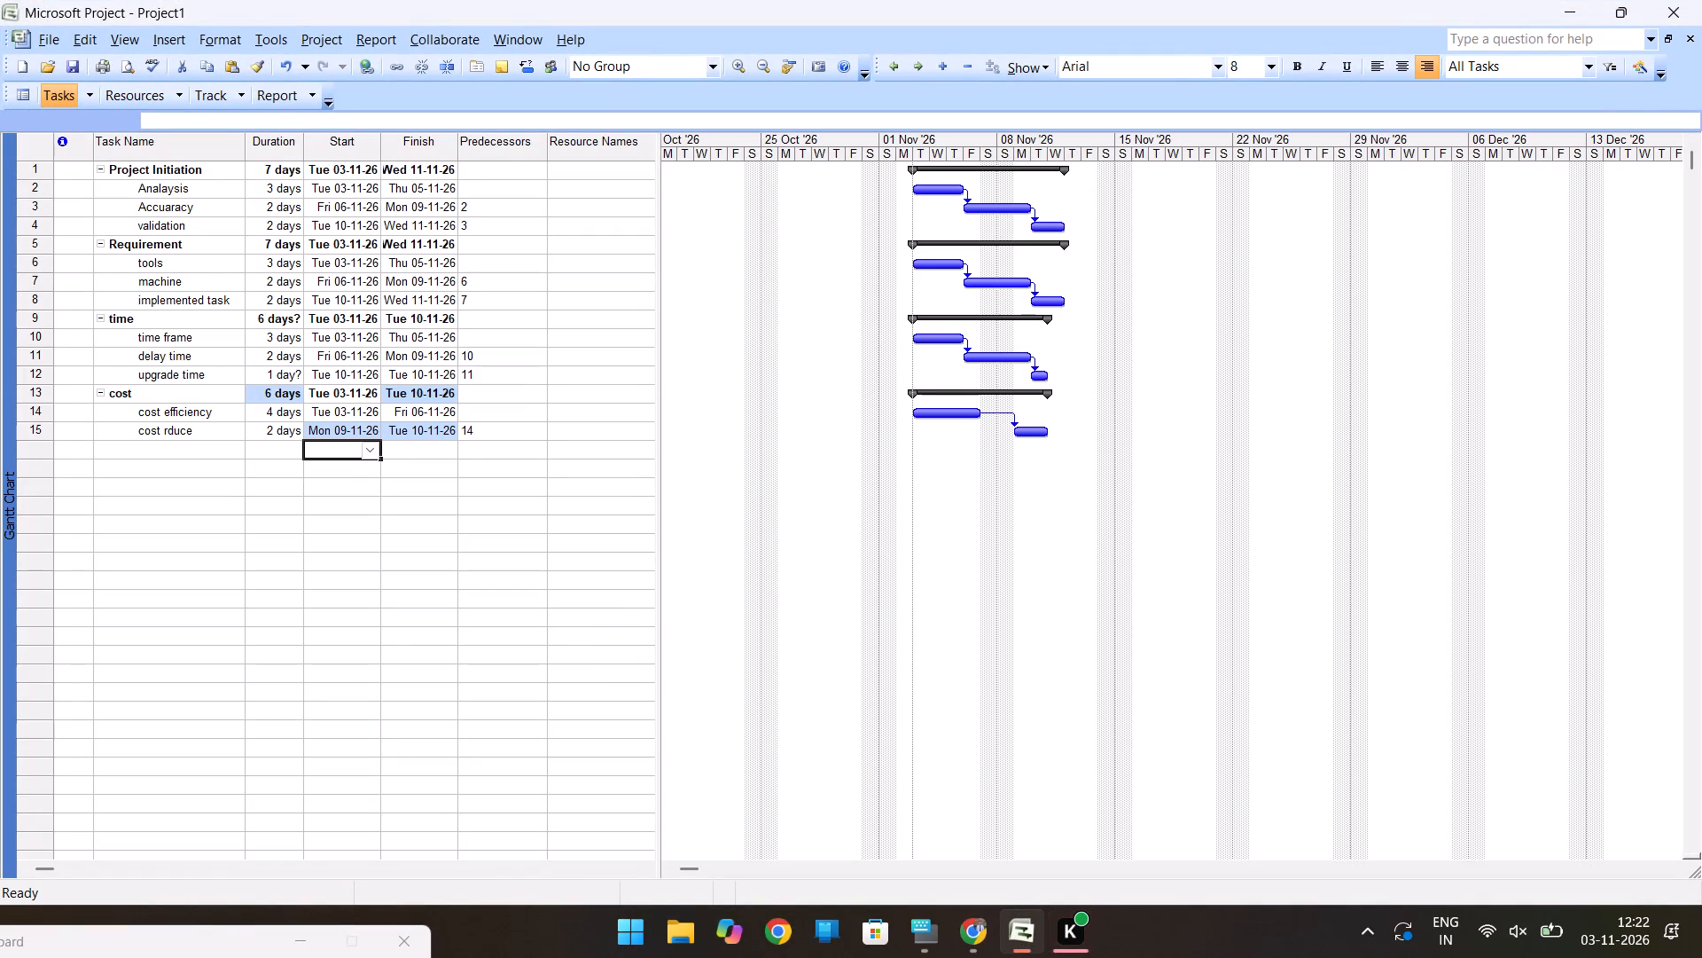
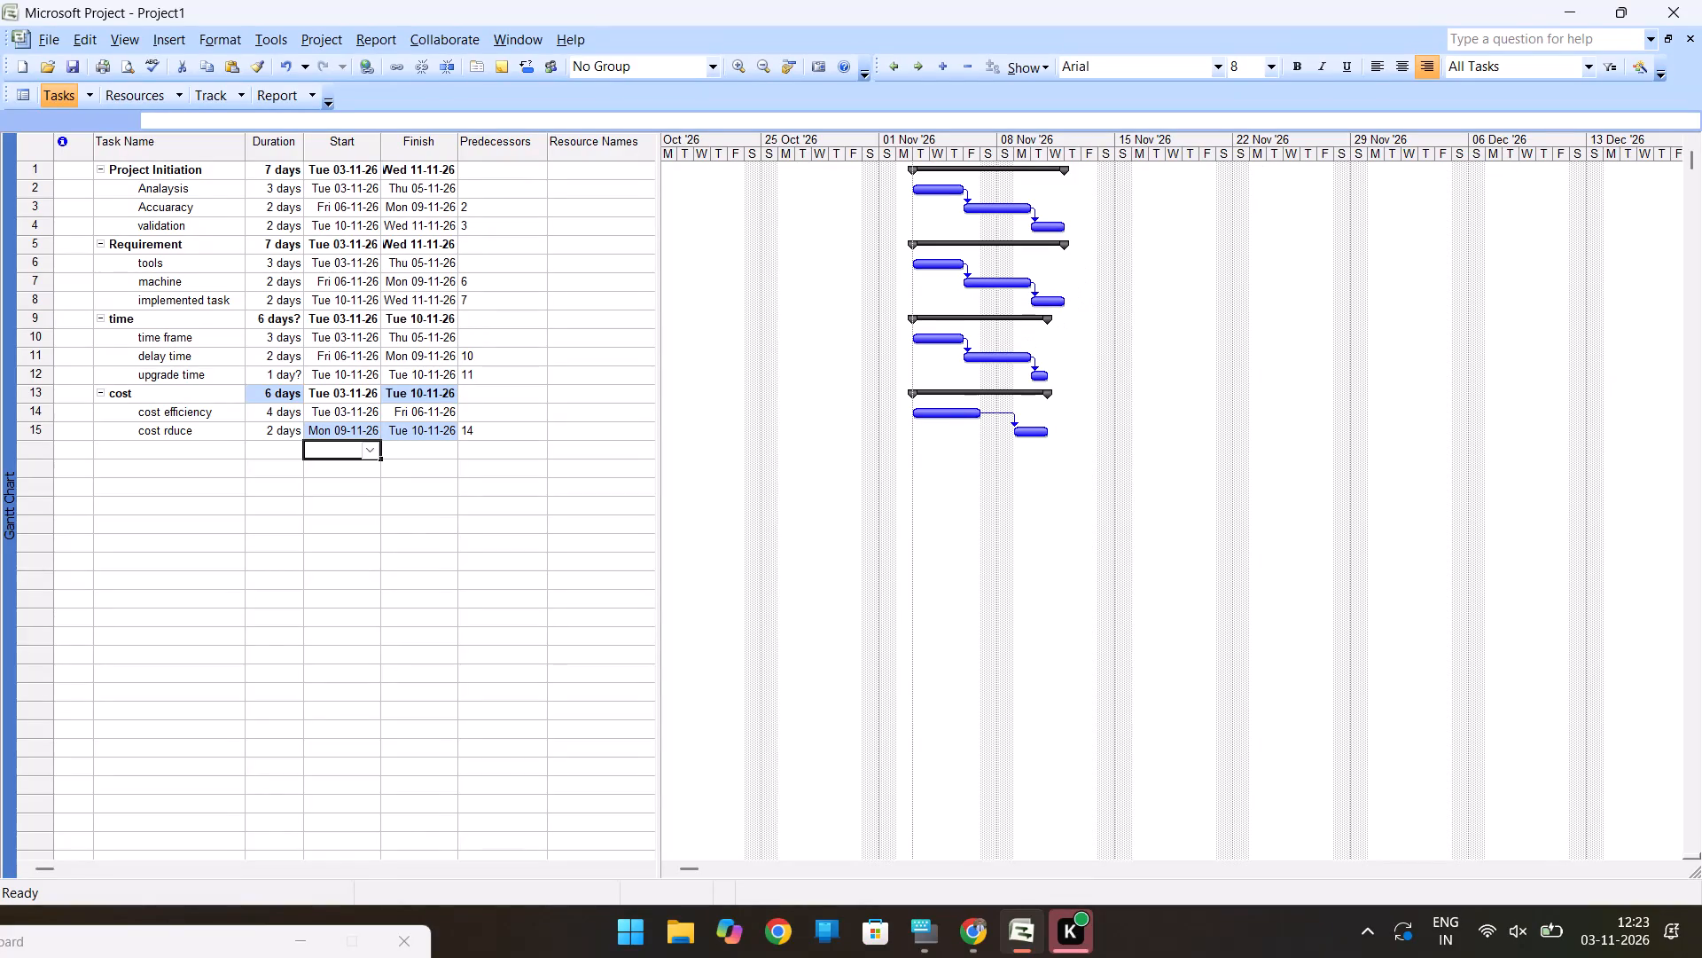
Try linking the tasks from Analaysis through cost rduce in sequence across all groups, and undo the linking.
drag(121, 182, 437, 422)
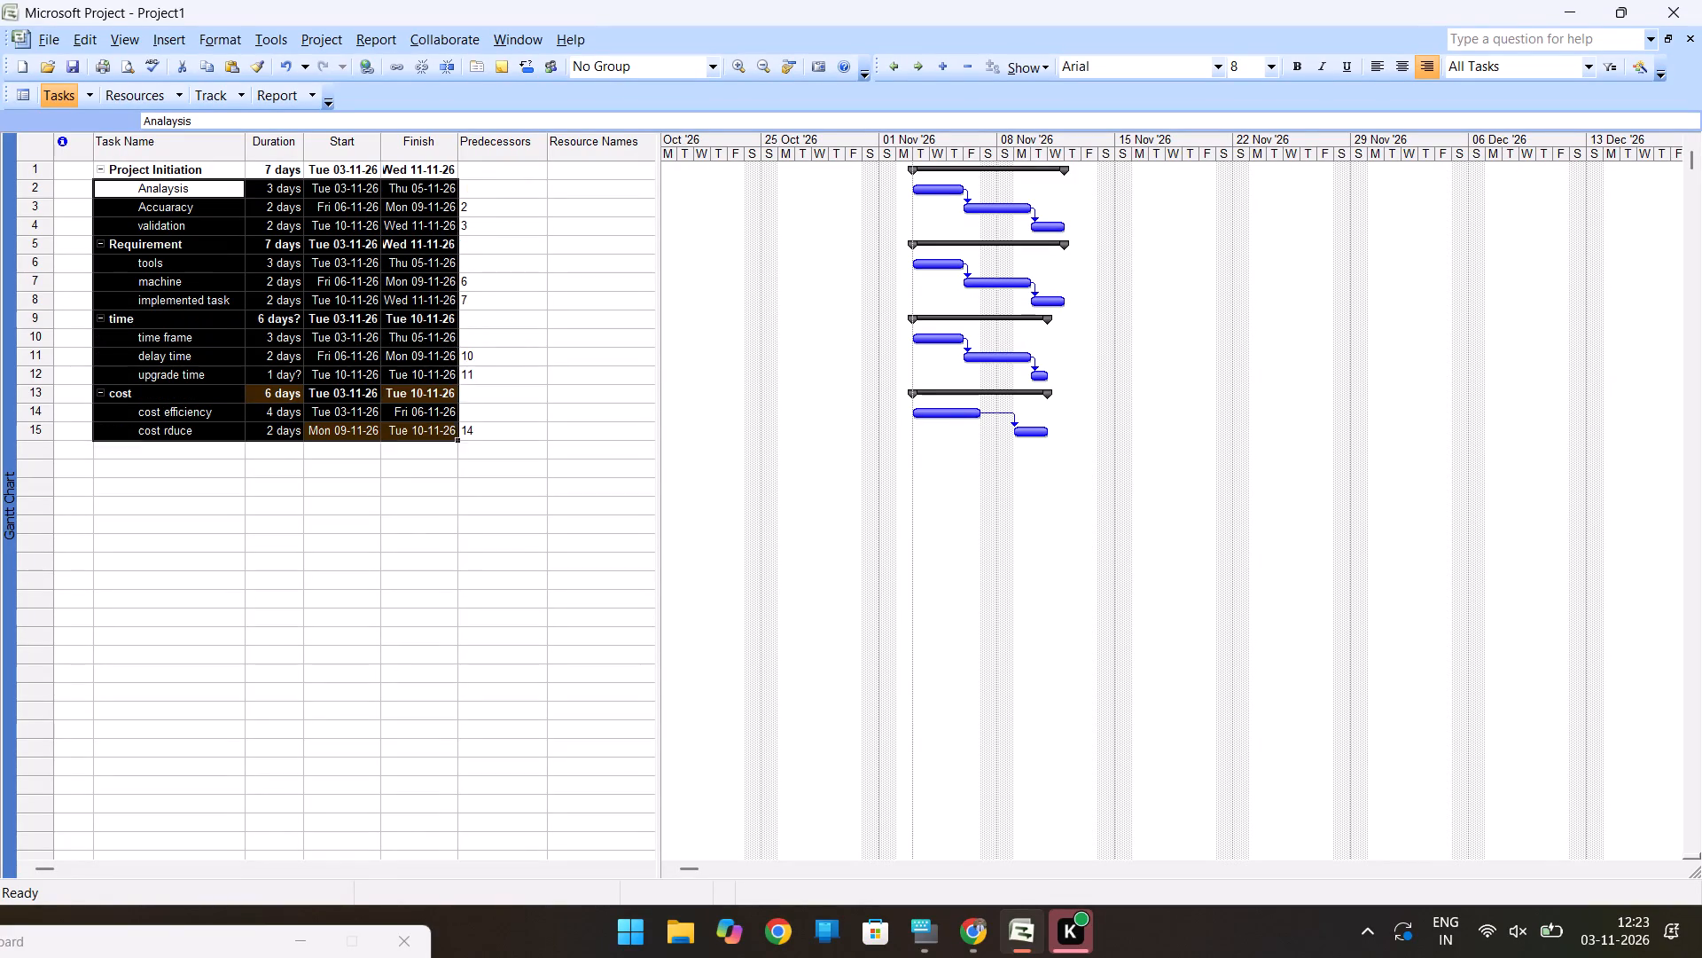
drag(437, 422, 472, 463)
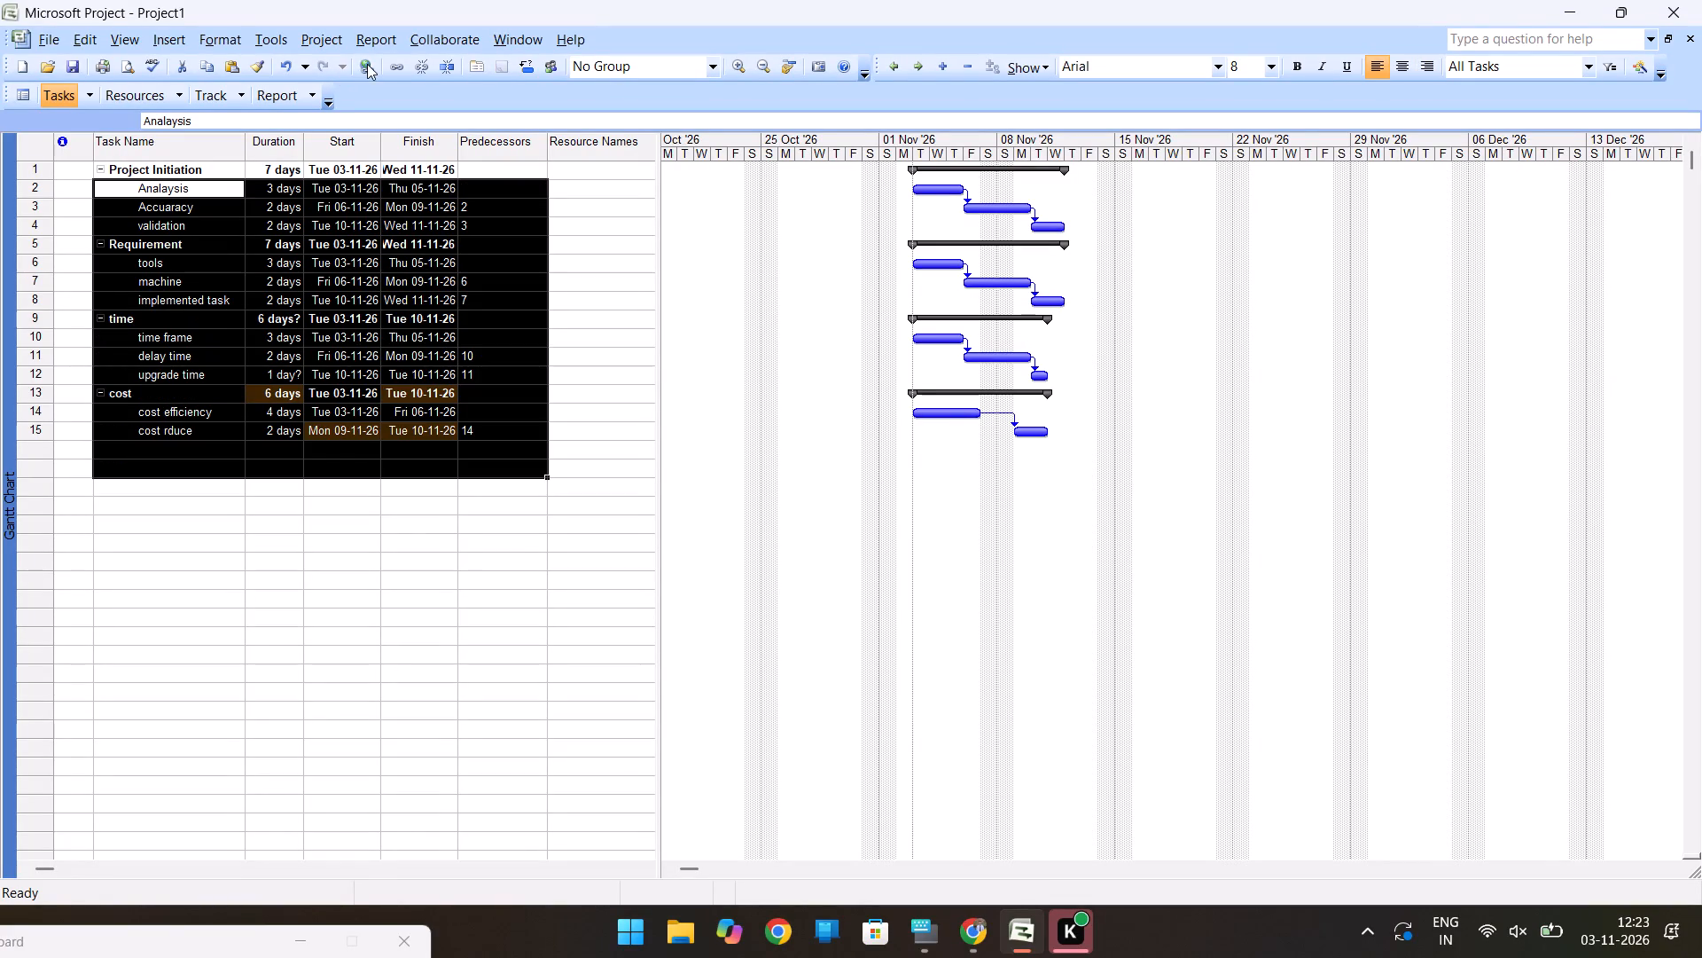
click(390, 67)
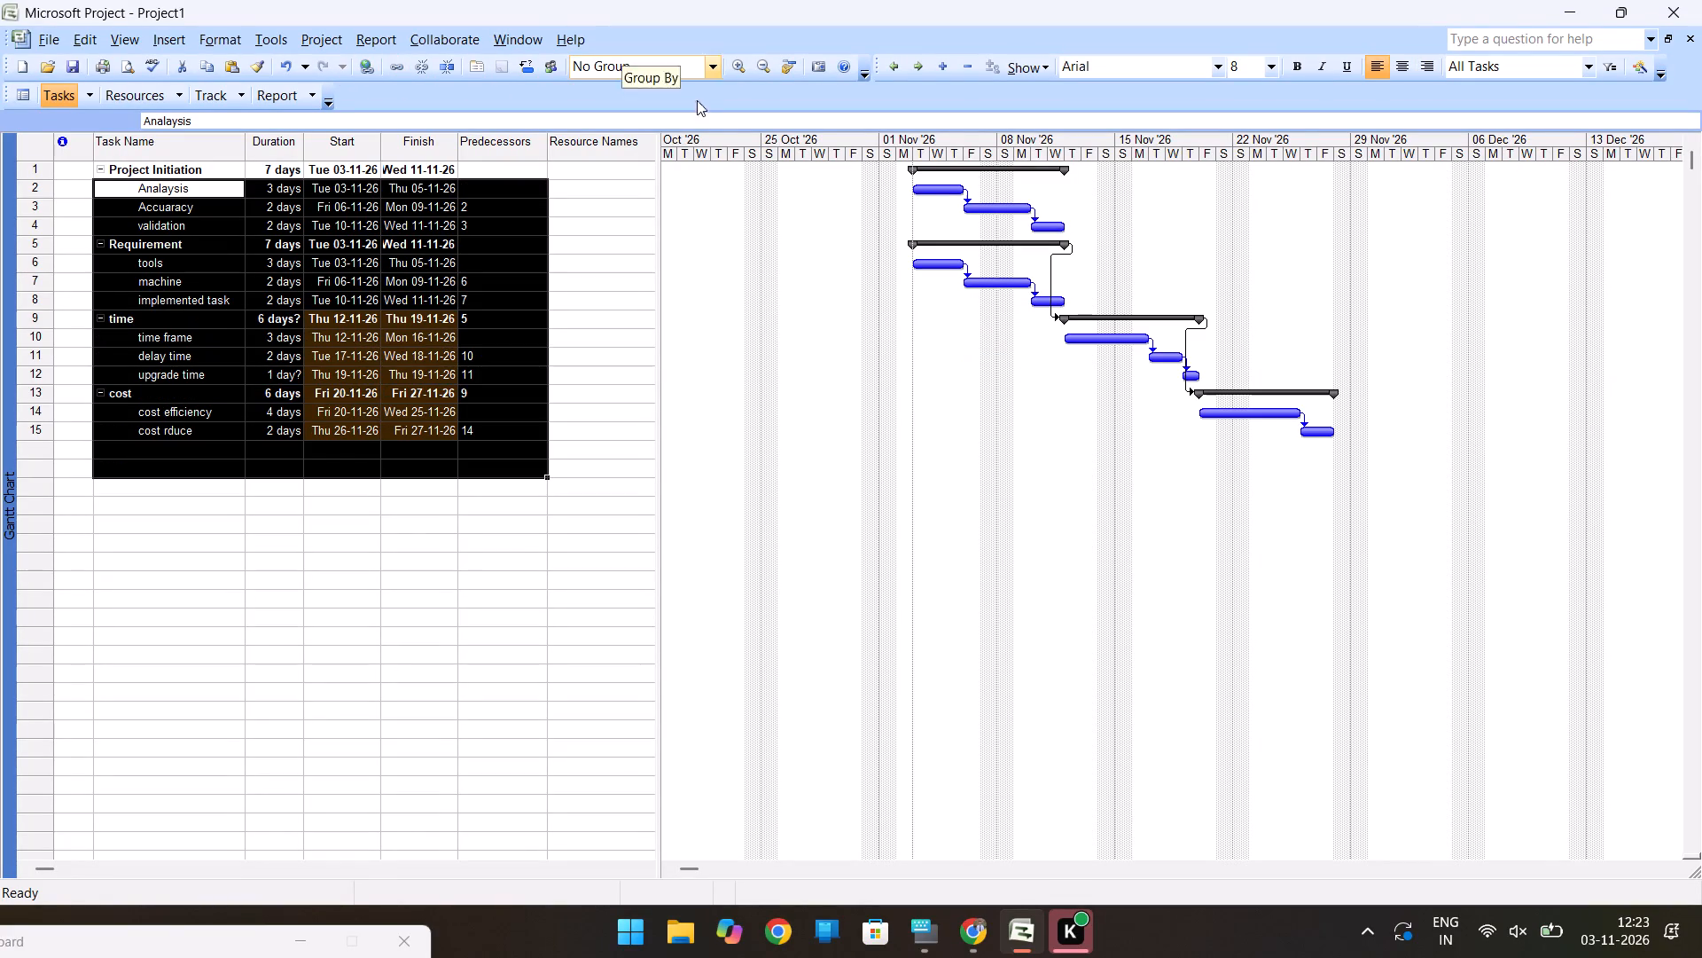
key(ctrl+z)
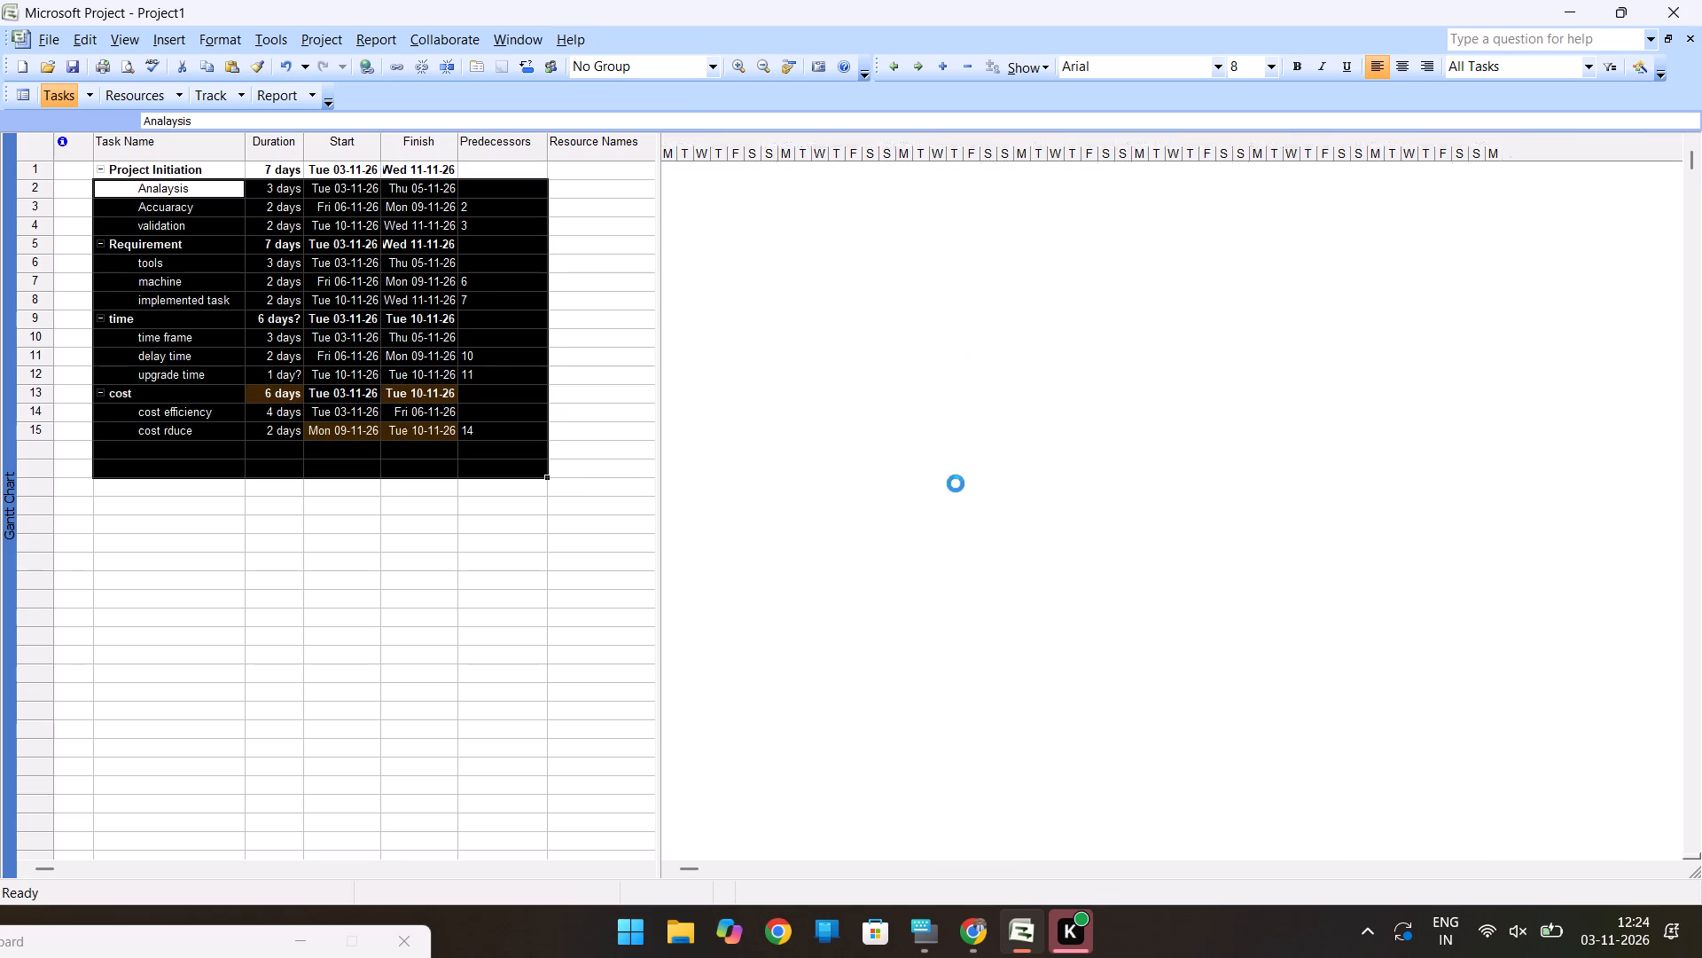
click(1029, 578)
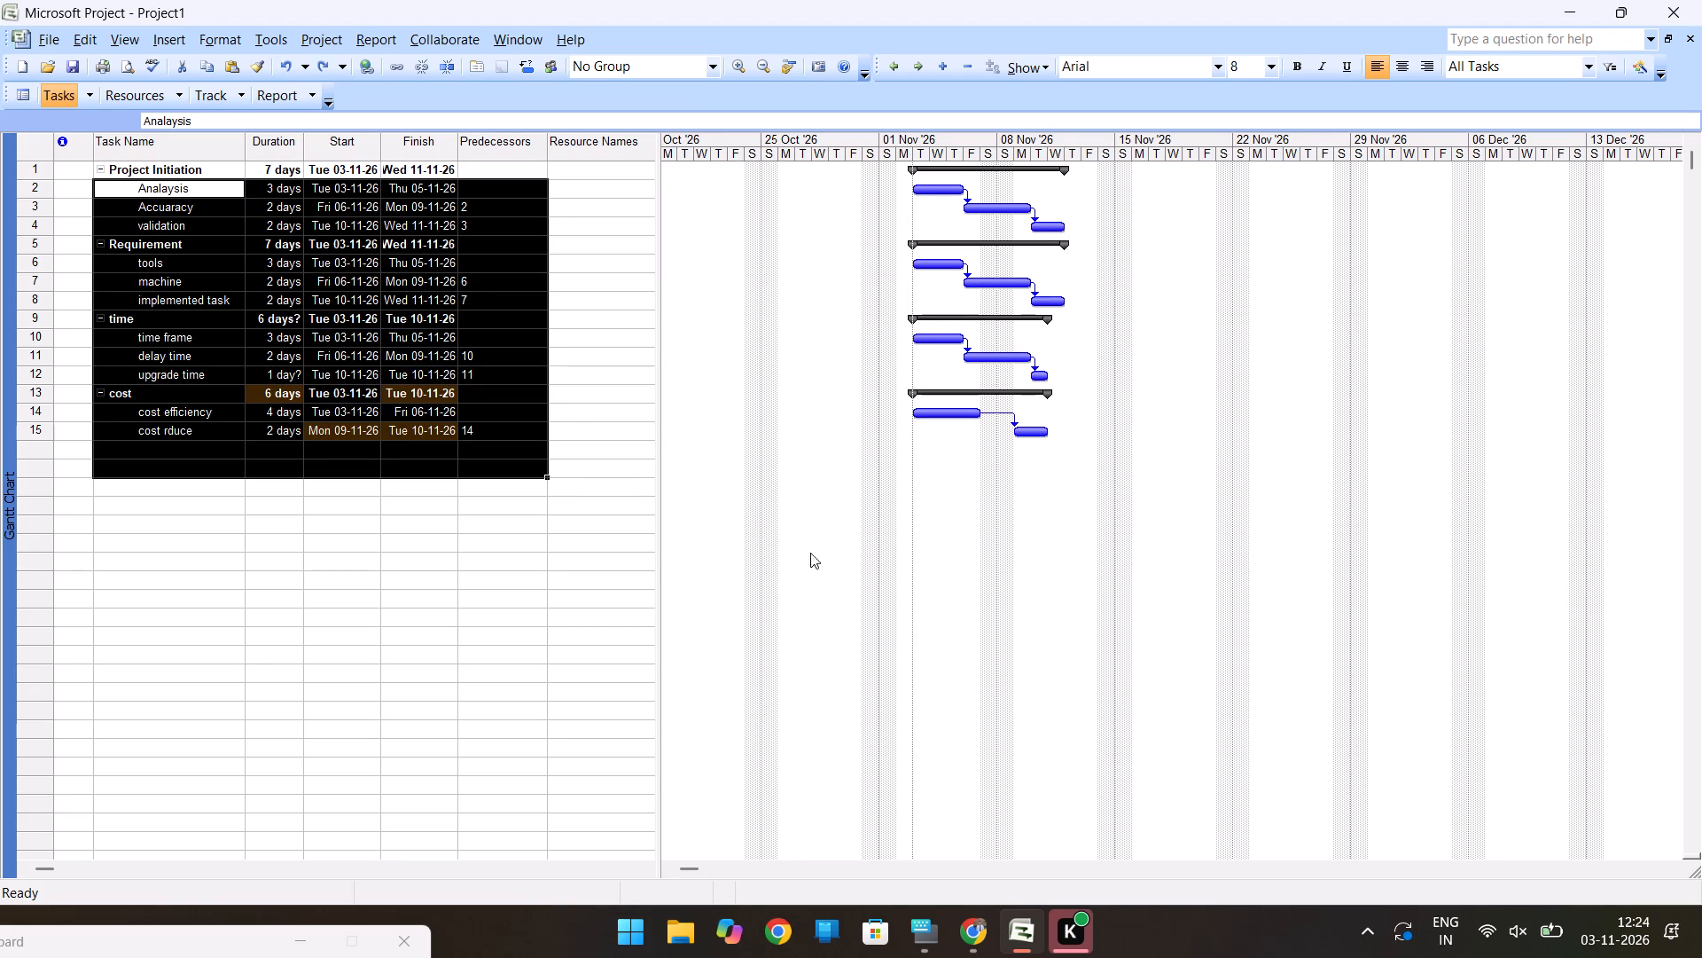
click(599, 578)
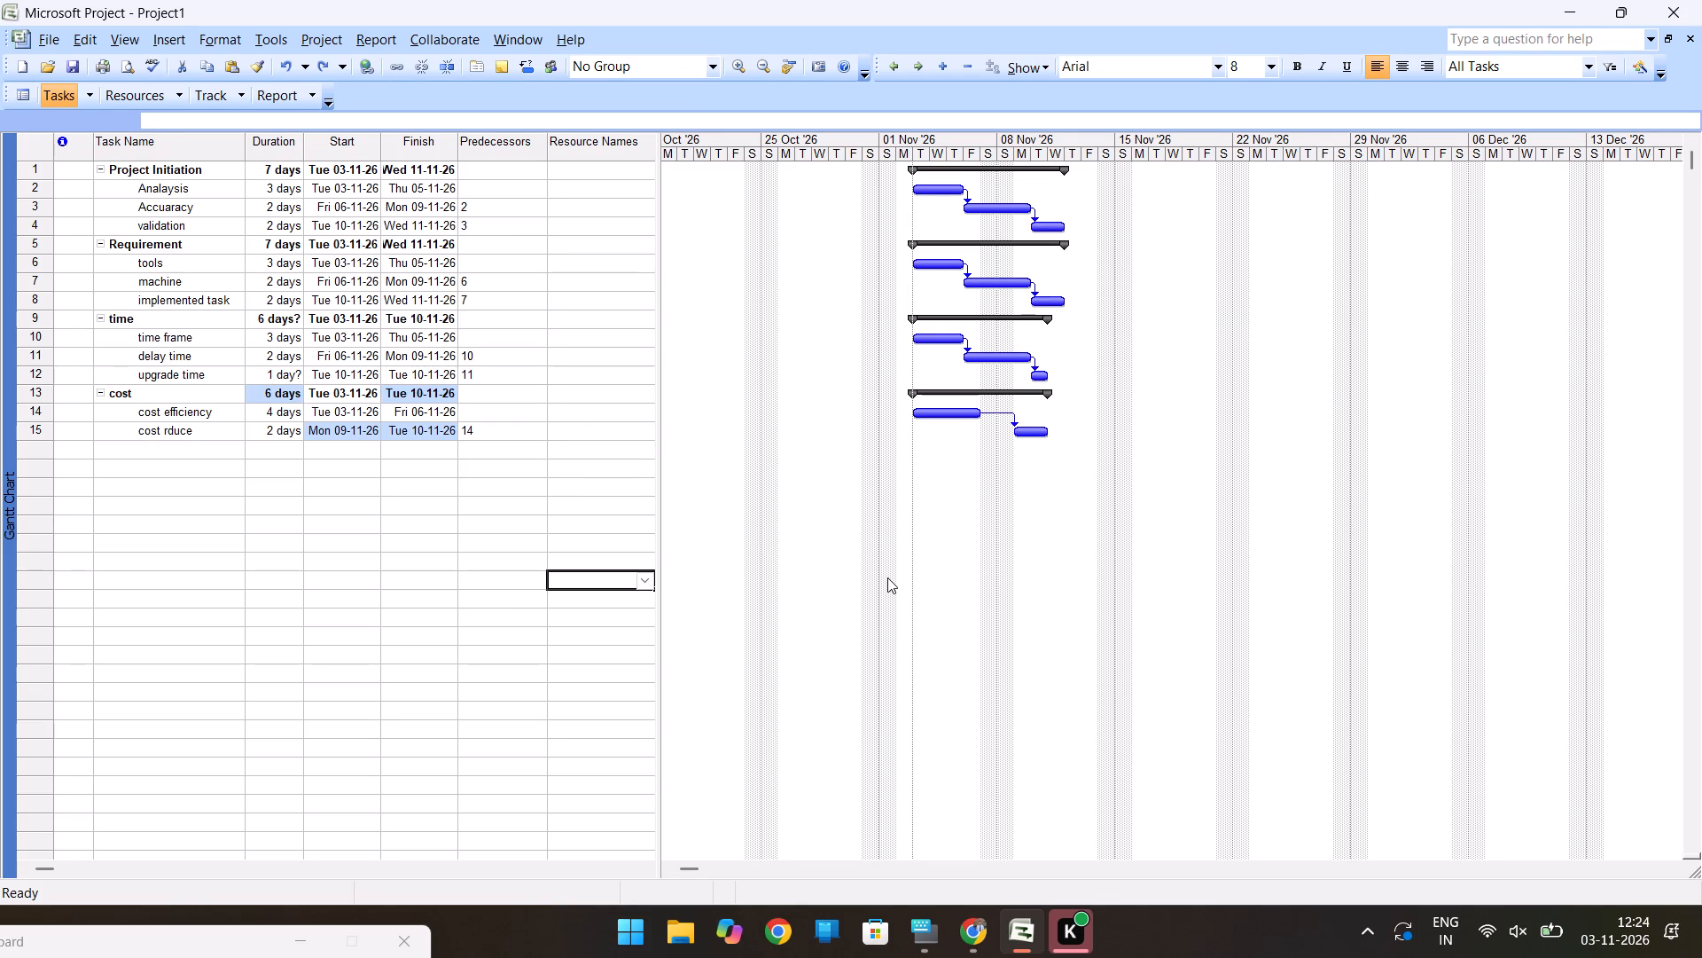
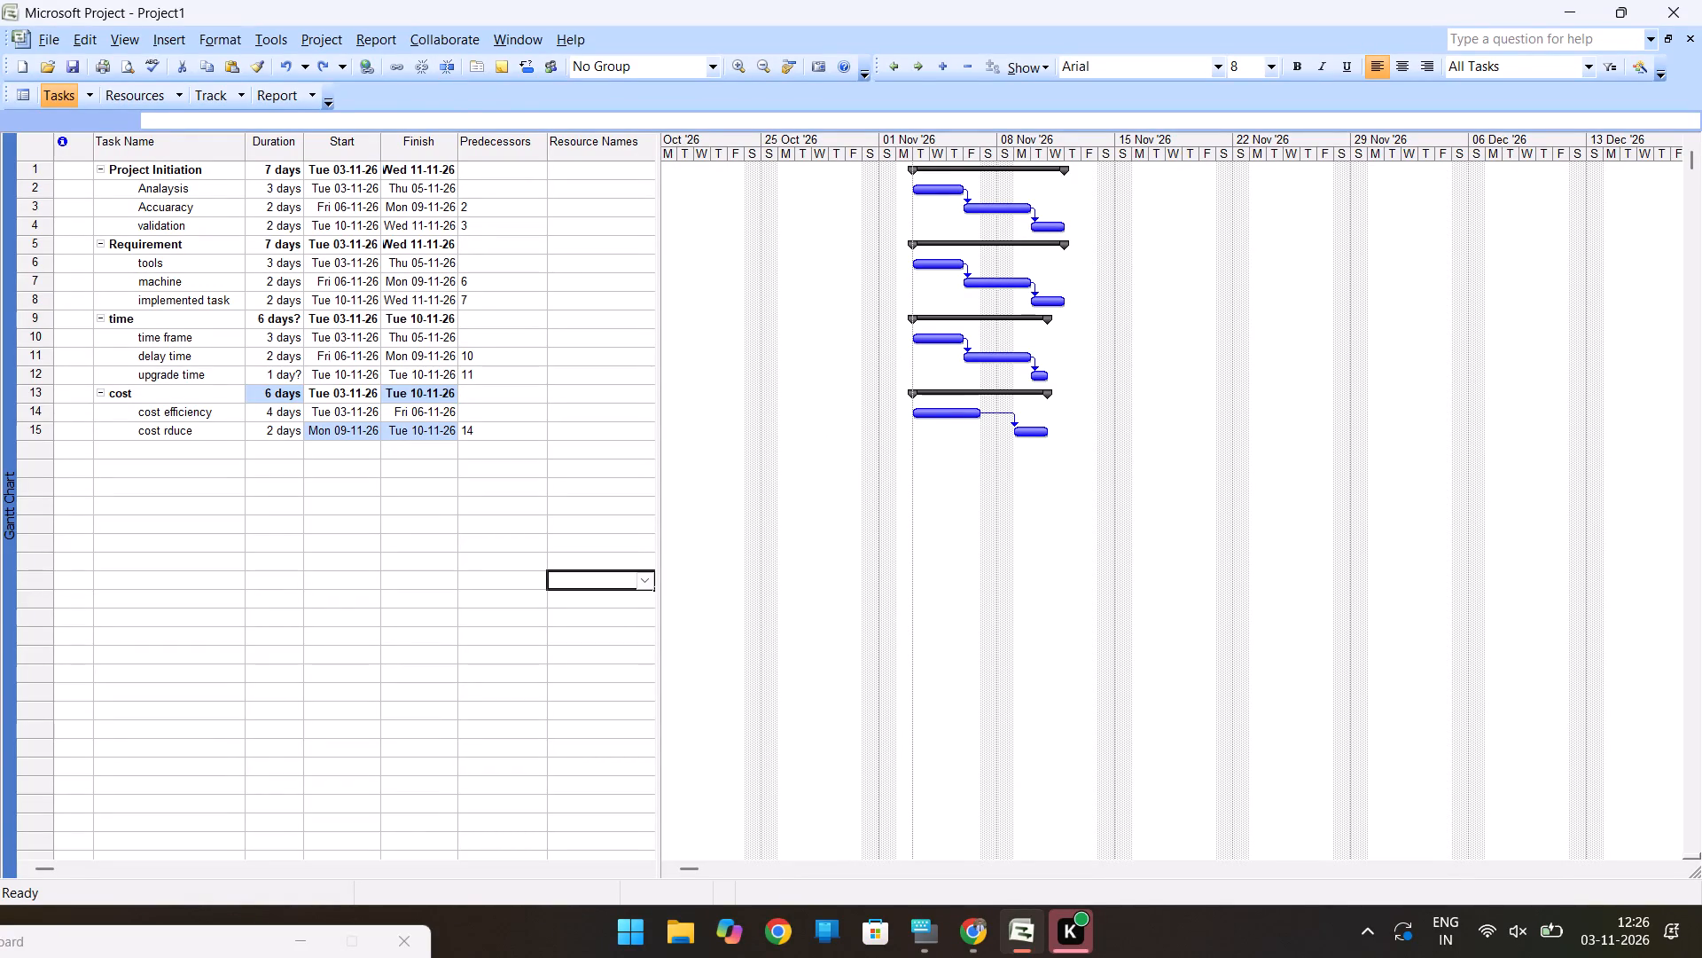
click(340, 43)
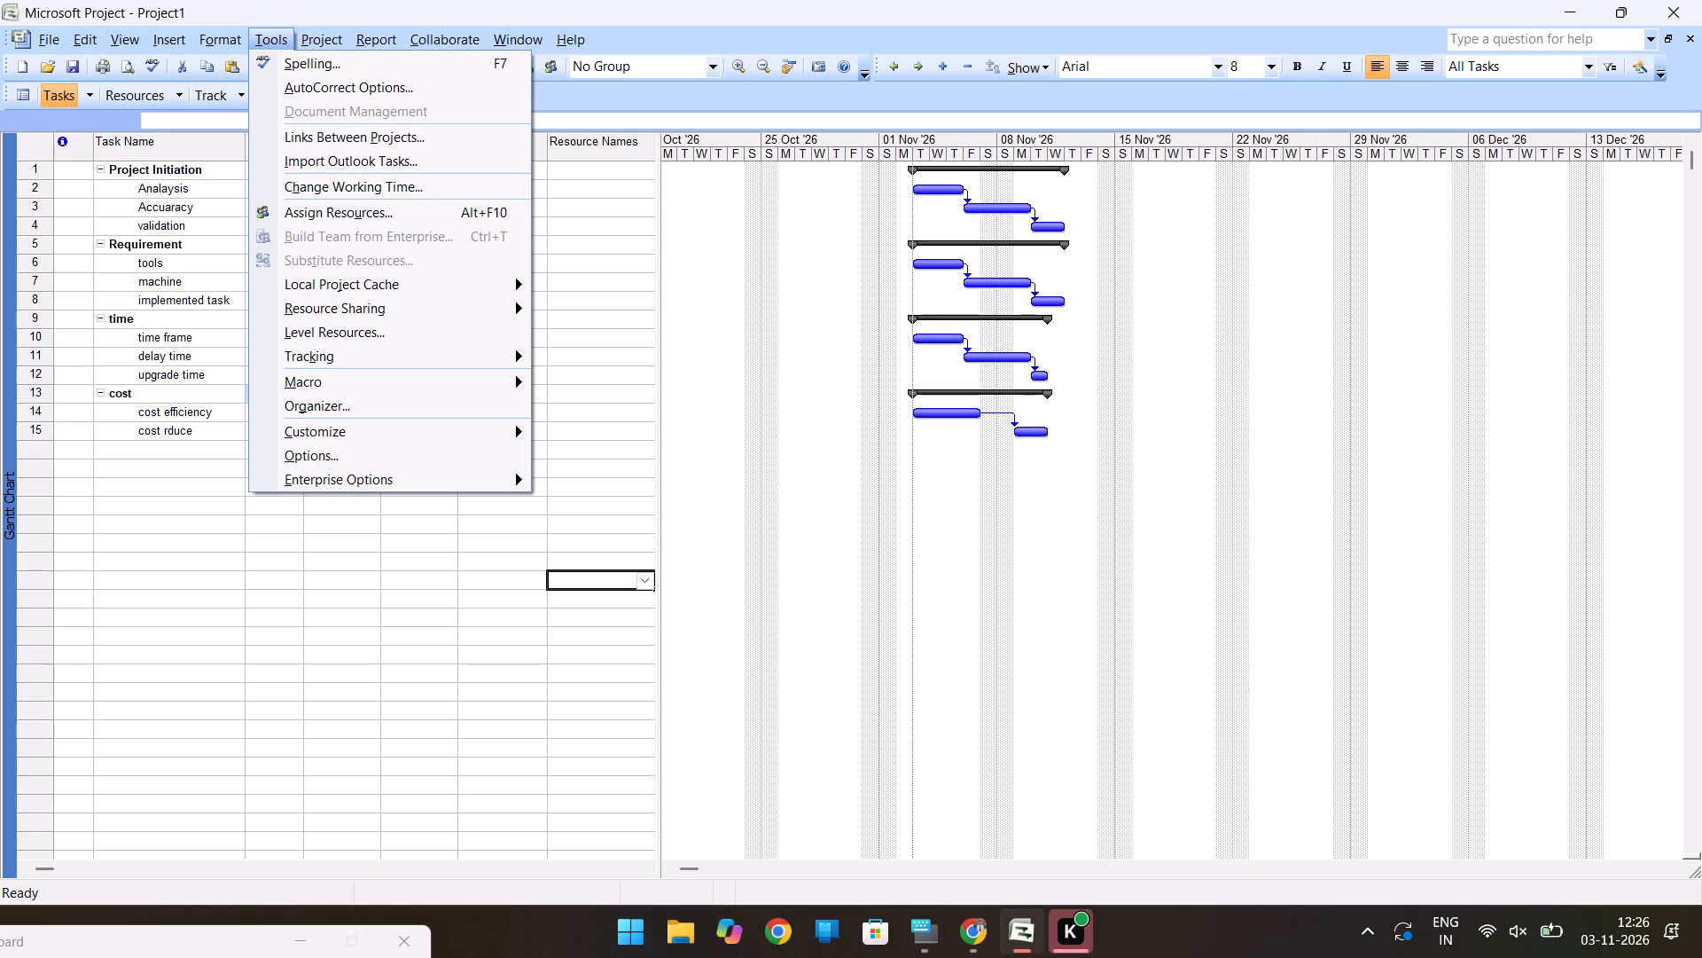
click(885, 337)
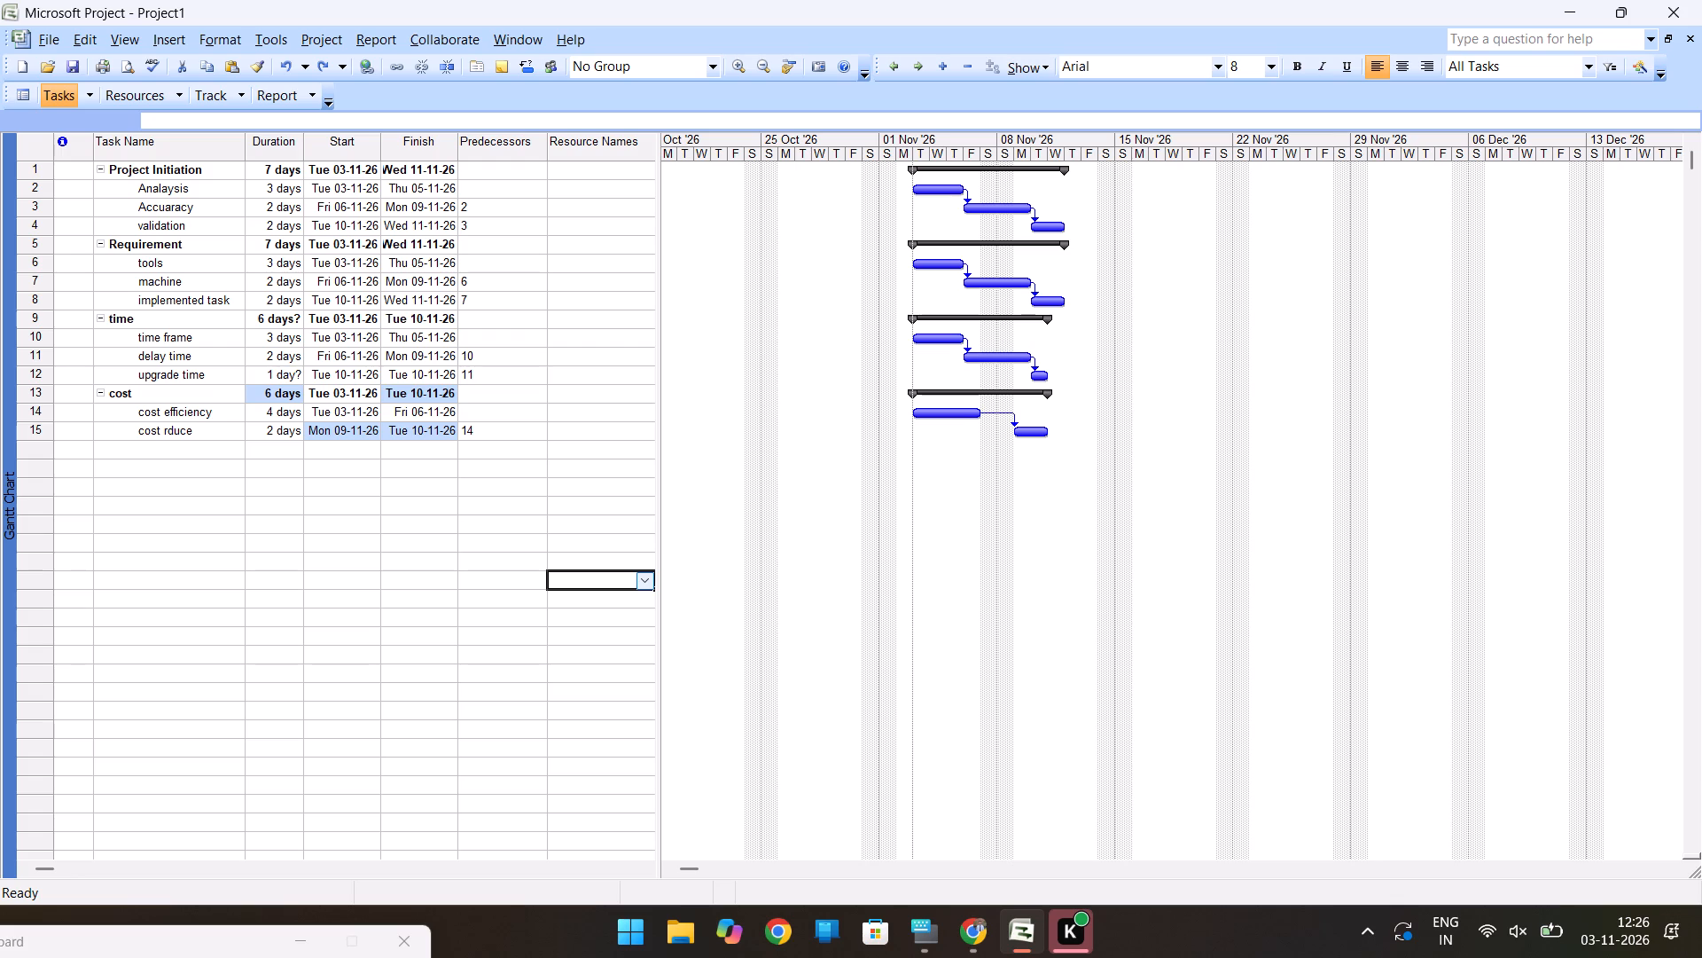
Add two tasks below cost rduce, named resource allocation and resource avaialable.
click(147, 454)
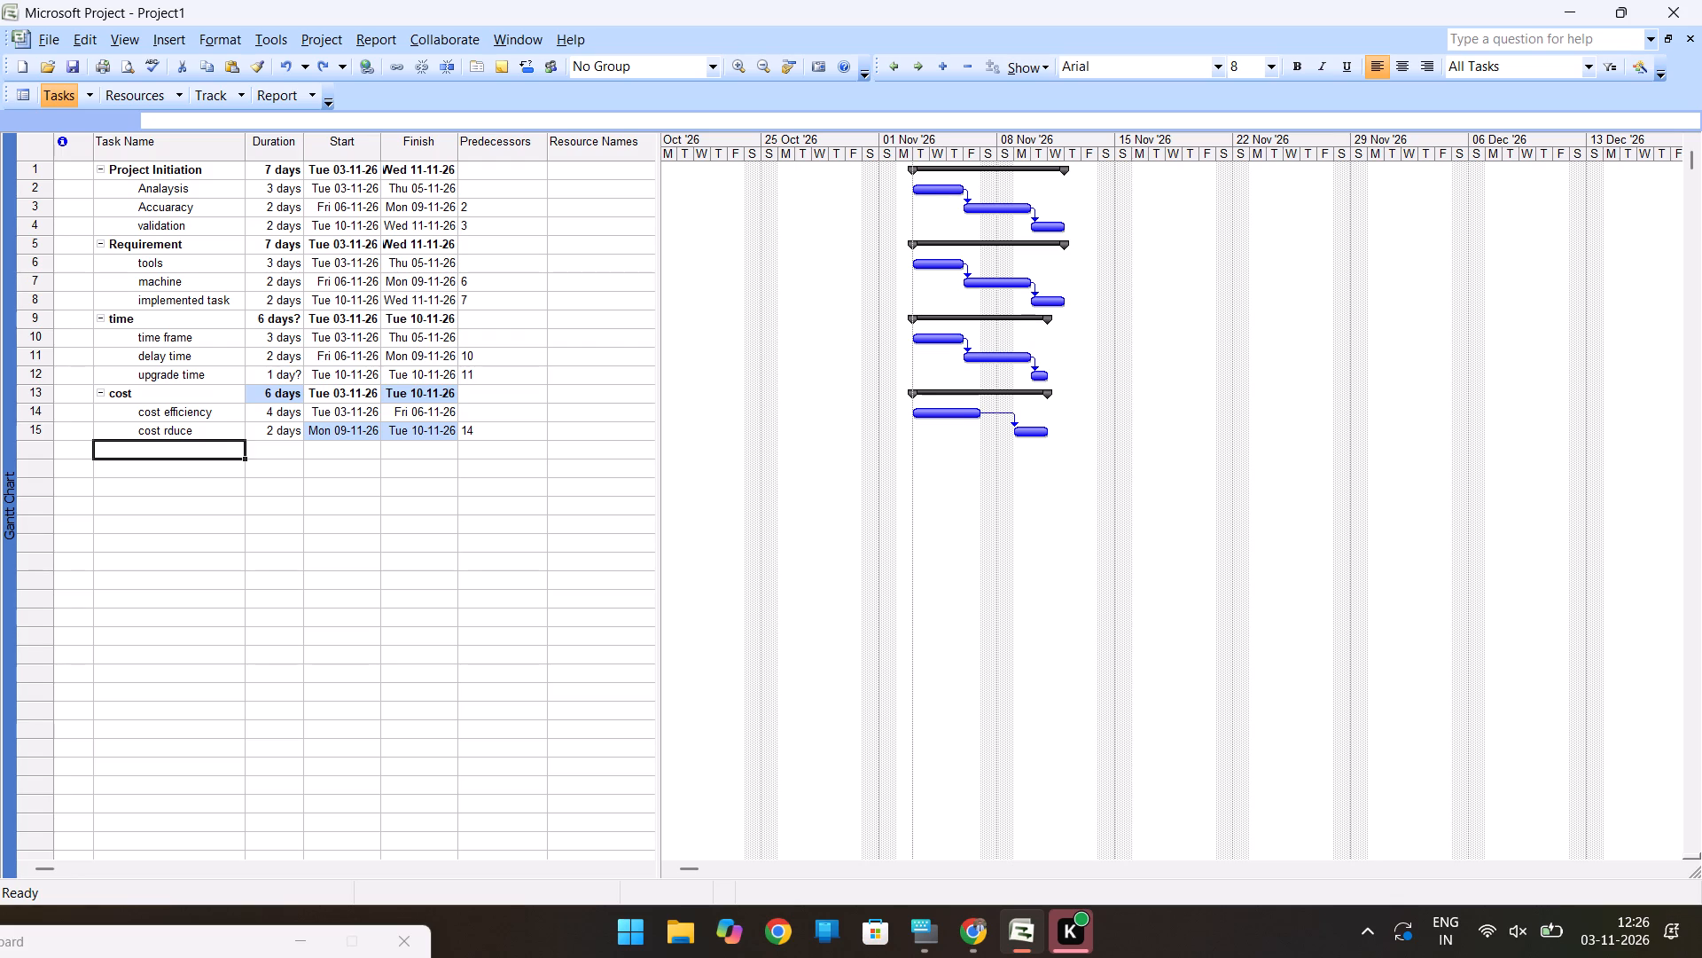
text(re)
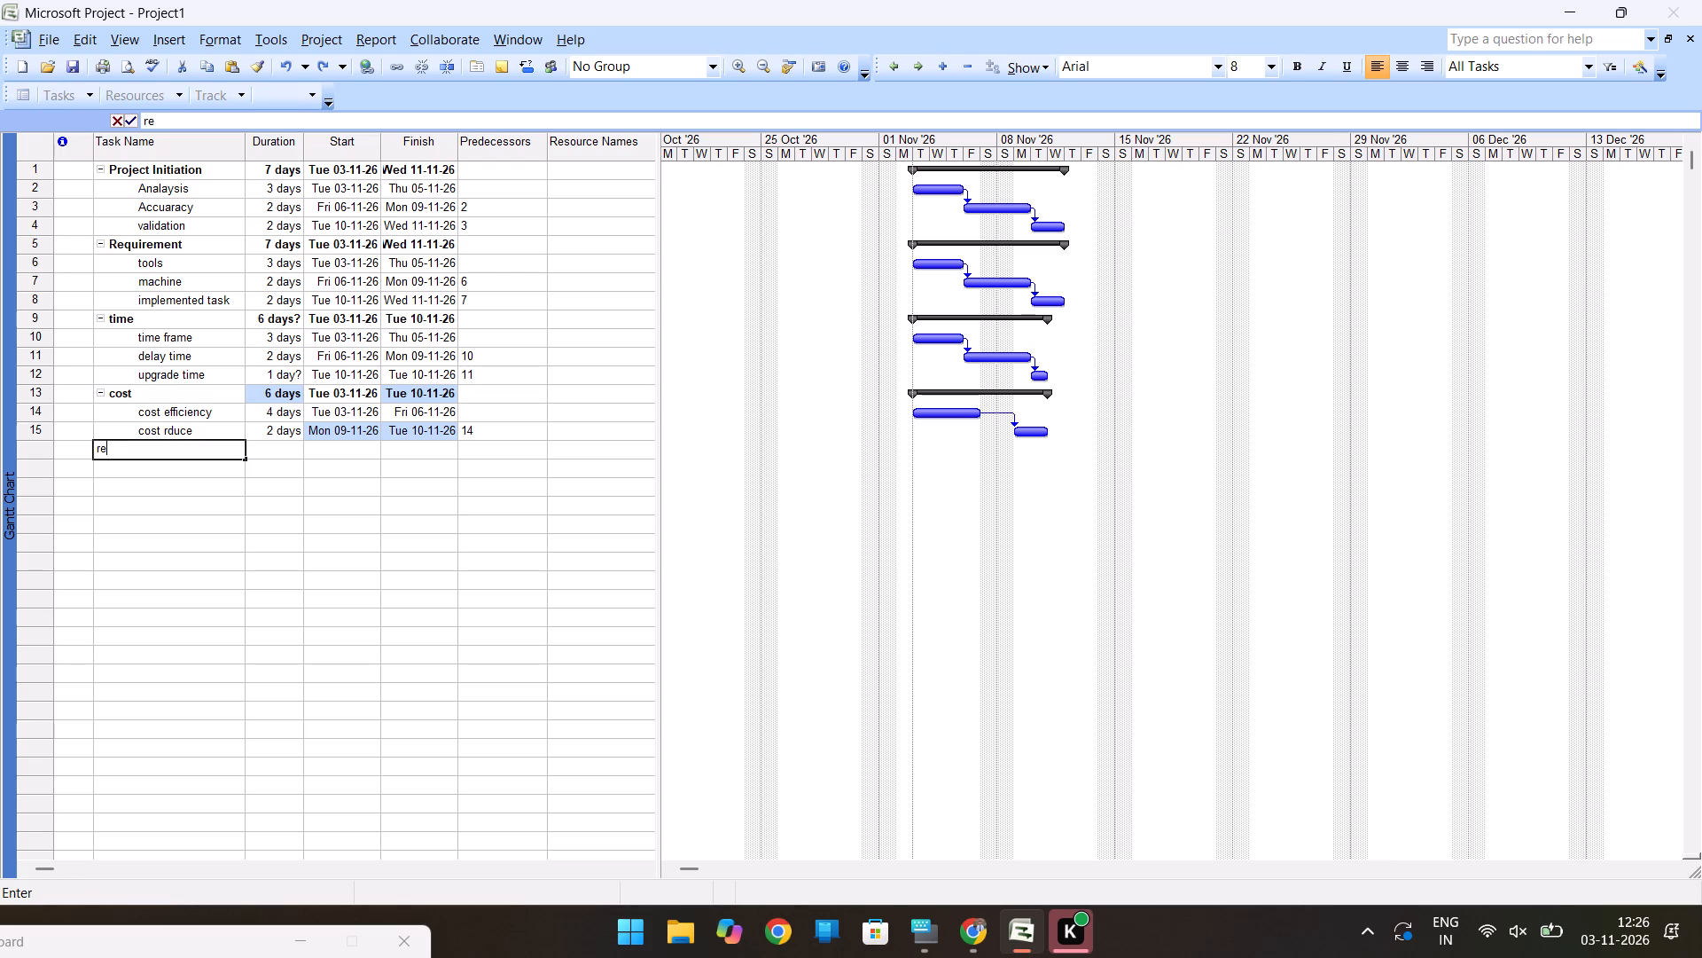
text(source allocation)
key(Return)
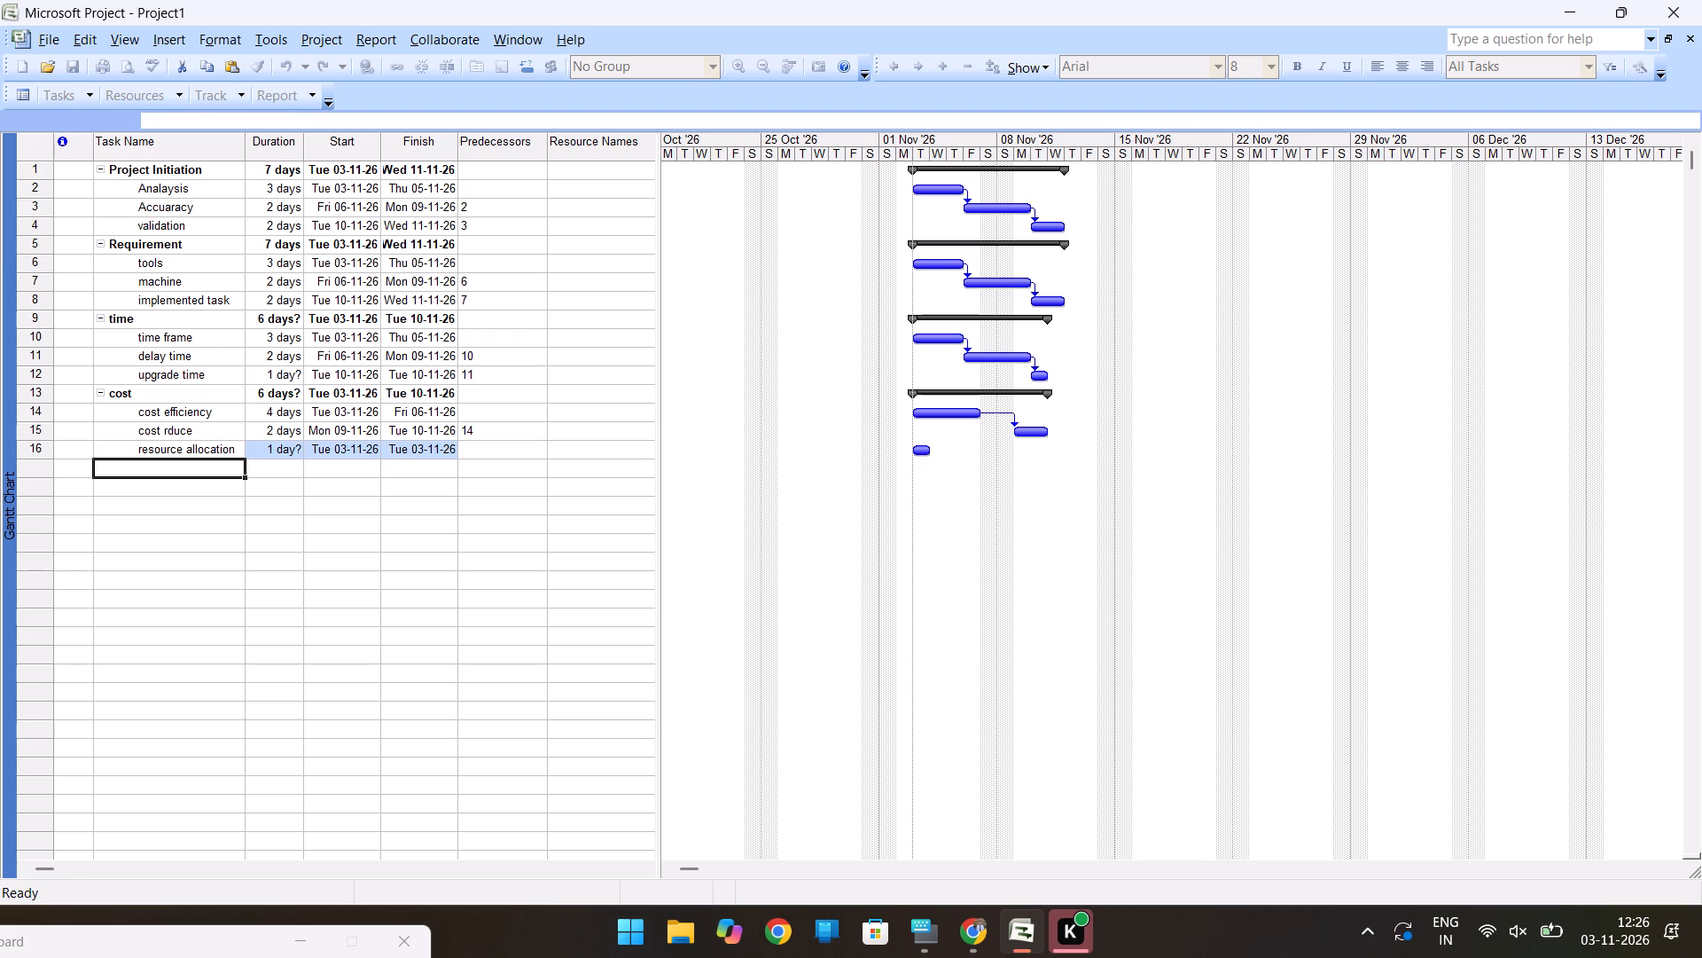
text(rre)
key(BackSpace)
key(BackSpace)
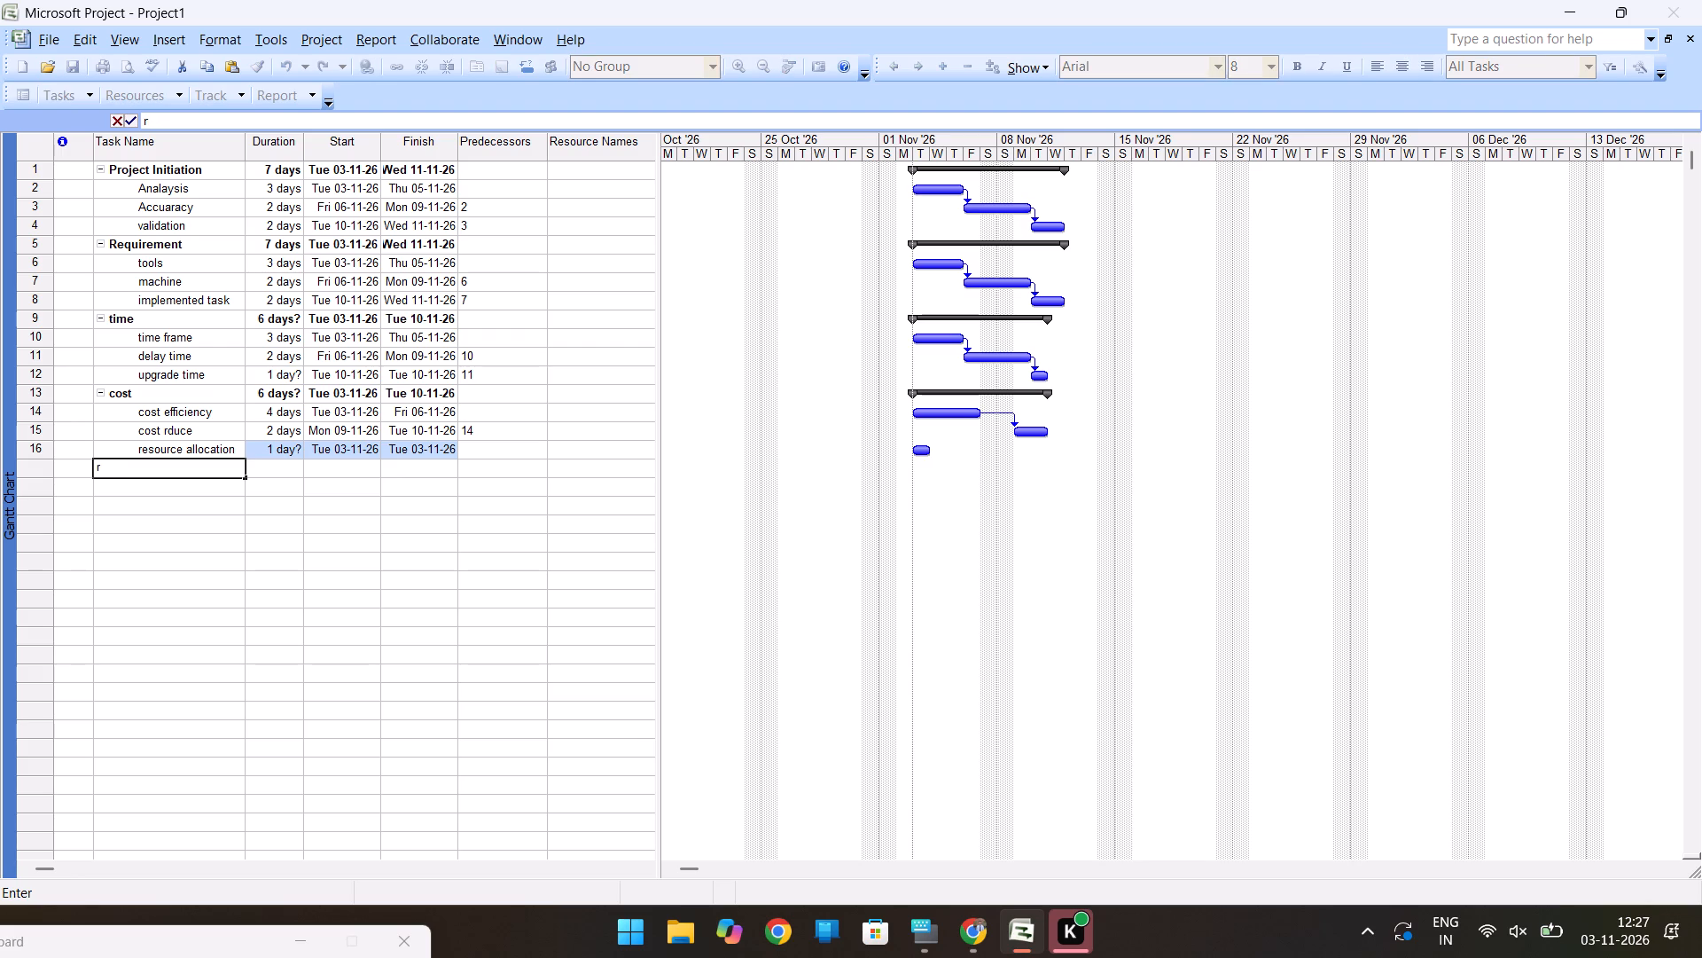
text(esource avaialabele)
key(BackSpace)
key(BackSpace)
key(BackSpace)
text(le)
key(Return)
Add two more tasks below resource avaialable, named recource valid and resource gap.
text(revspu)
key(BackSpace)
key(BackSpace)
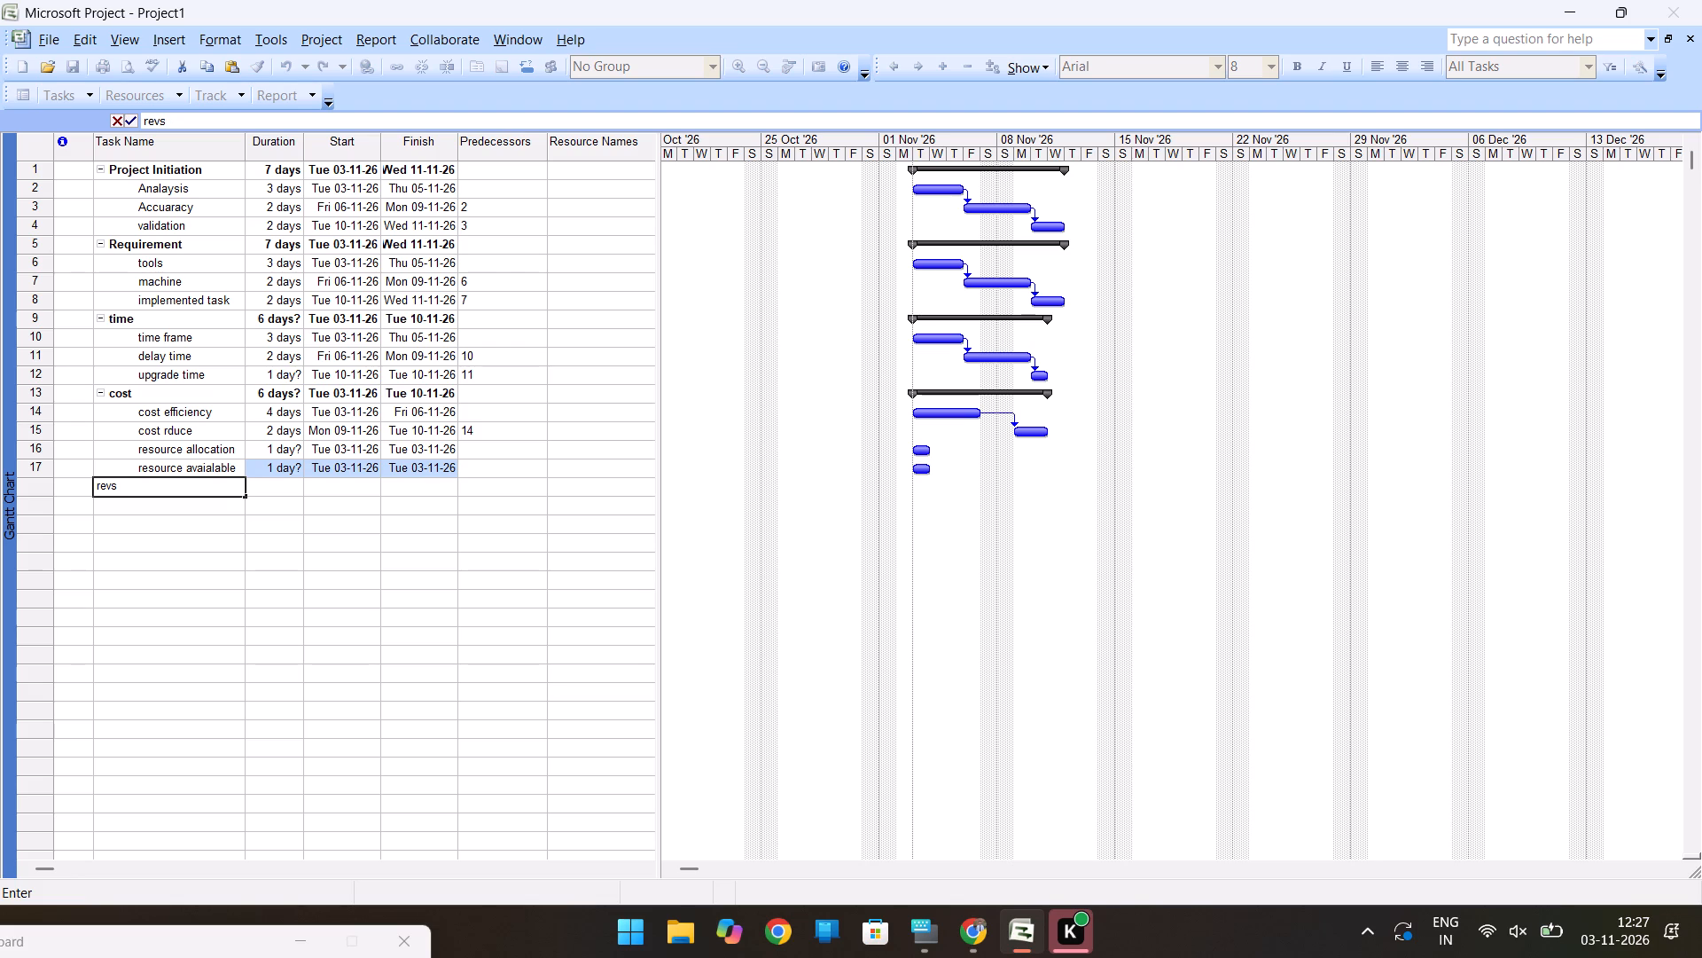
key(BackSpace)
key(BackSpace)
text(cource valid)
key(Return)
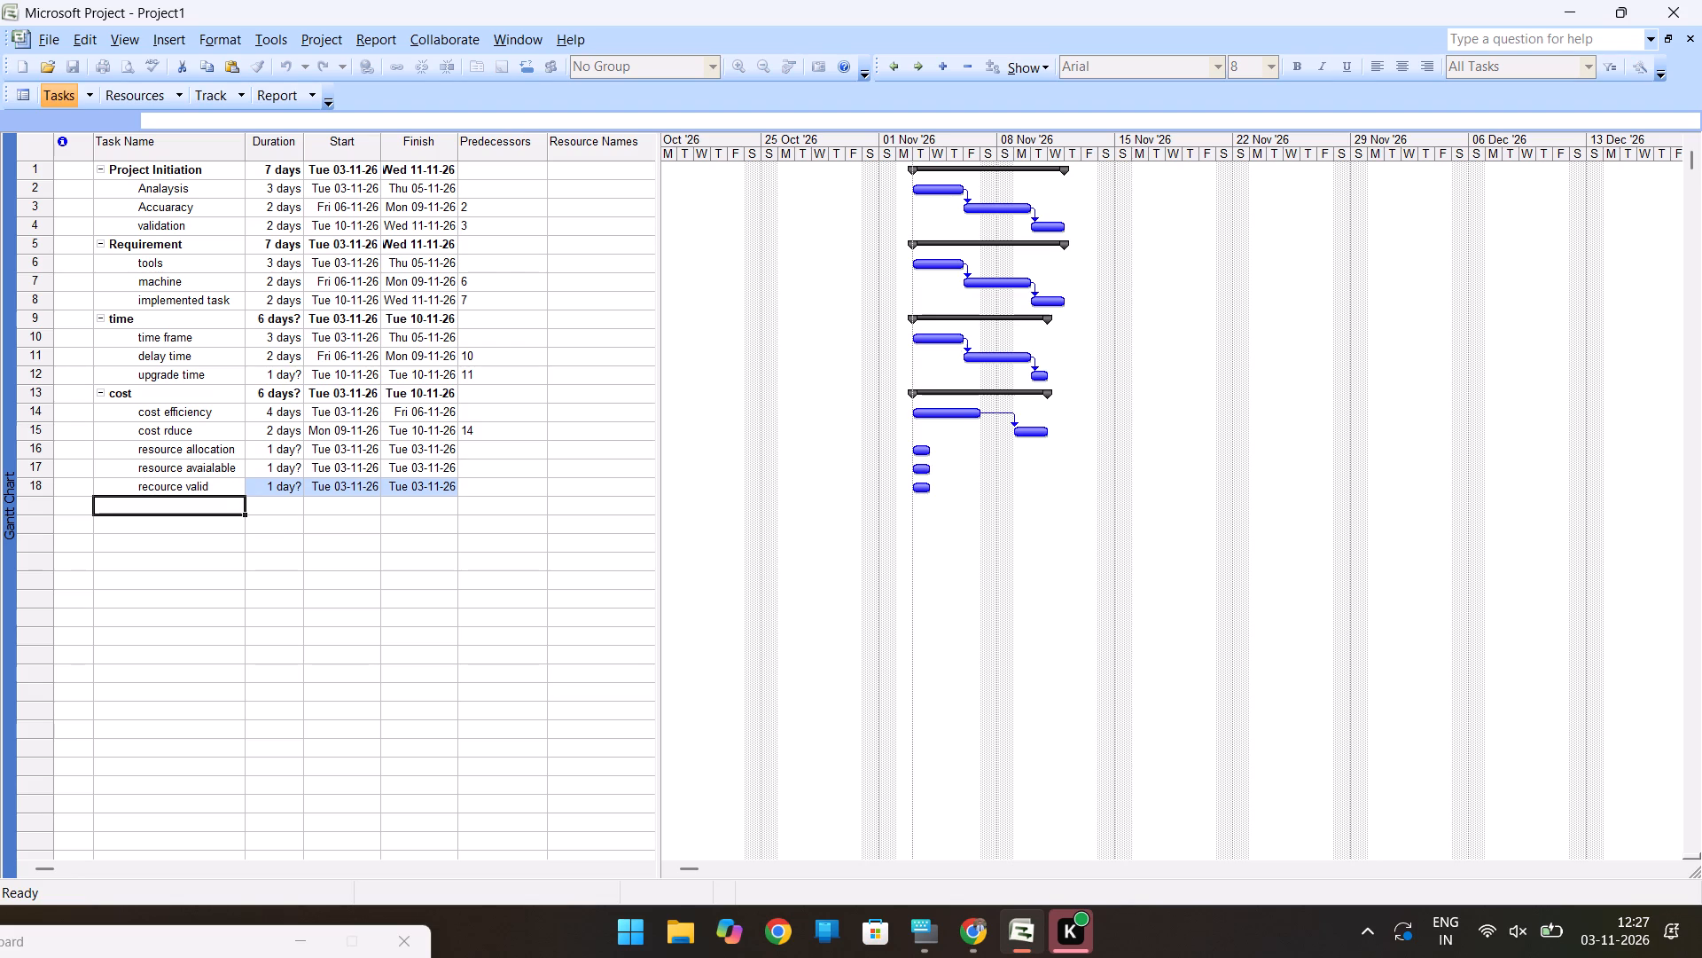
key(BackSpace)
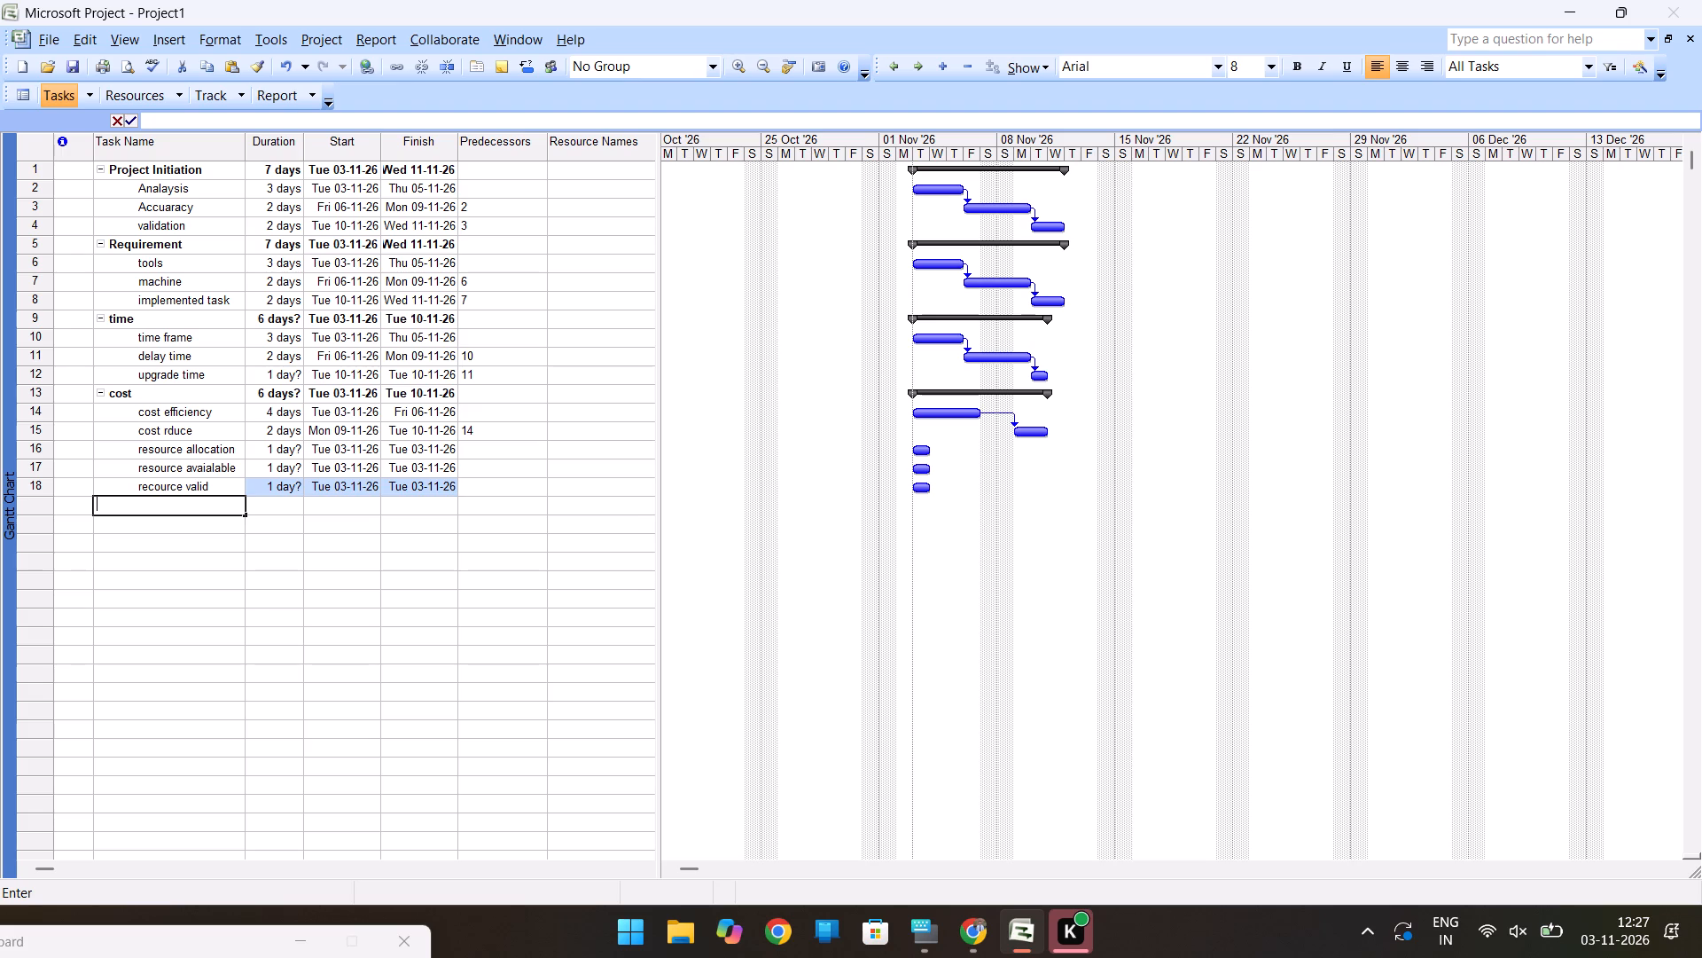
click(190, 510)
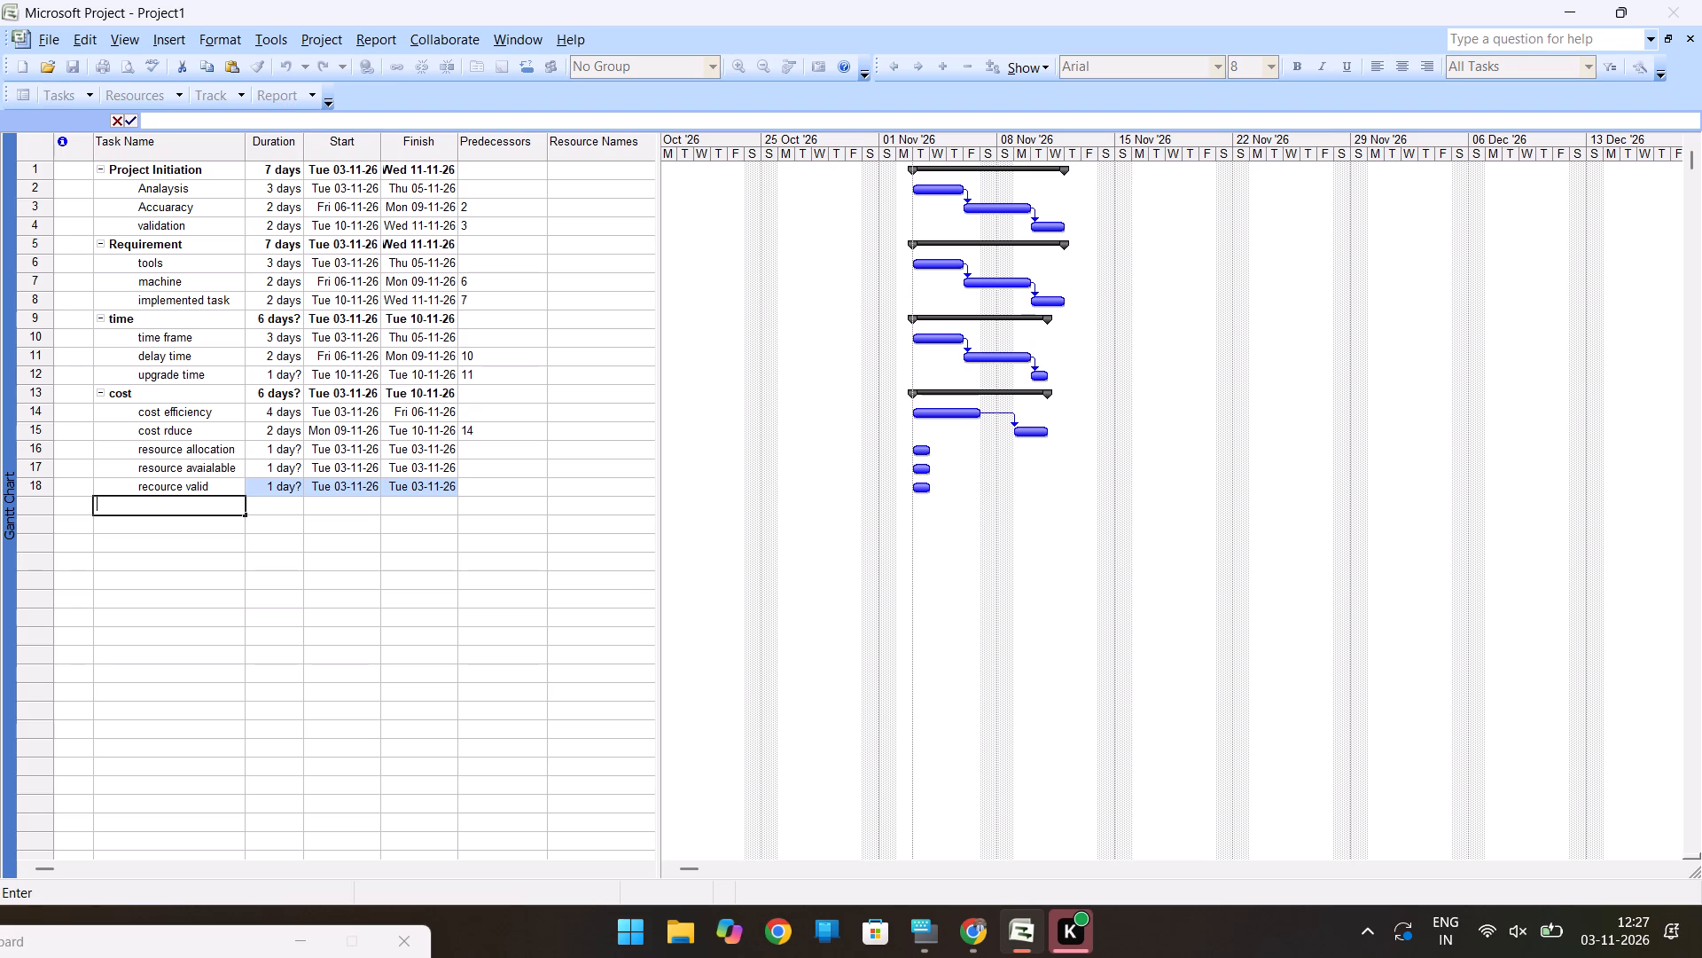
text(res)
text(ource gap)
key(Return)
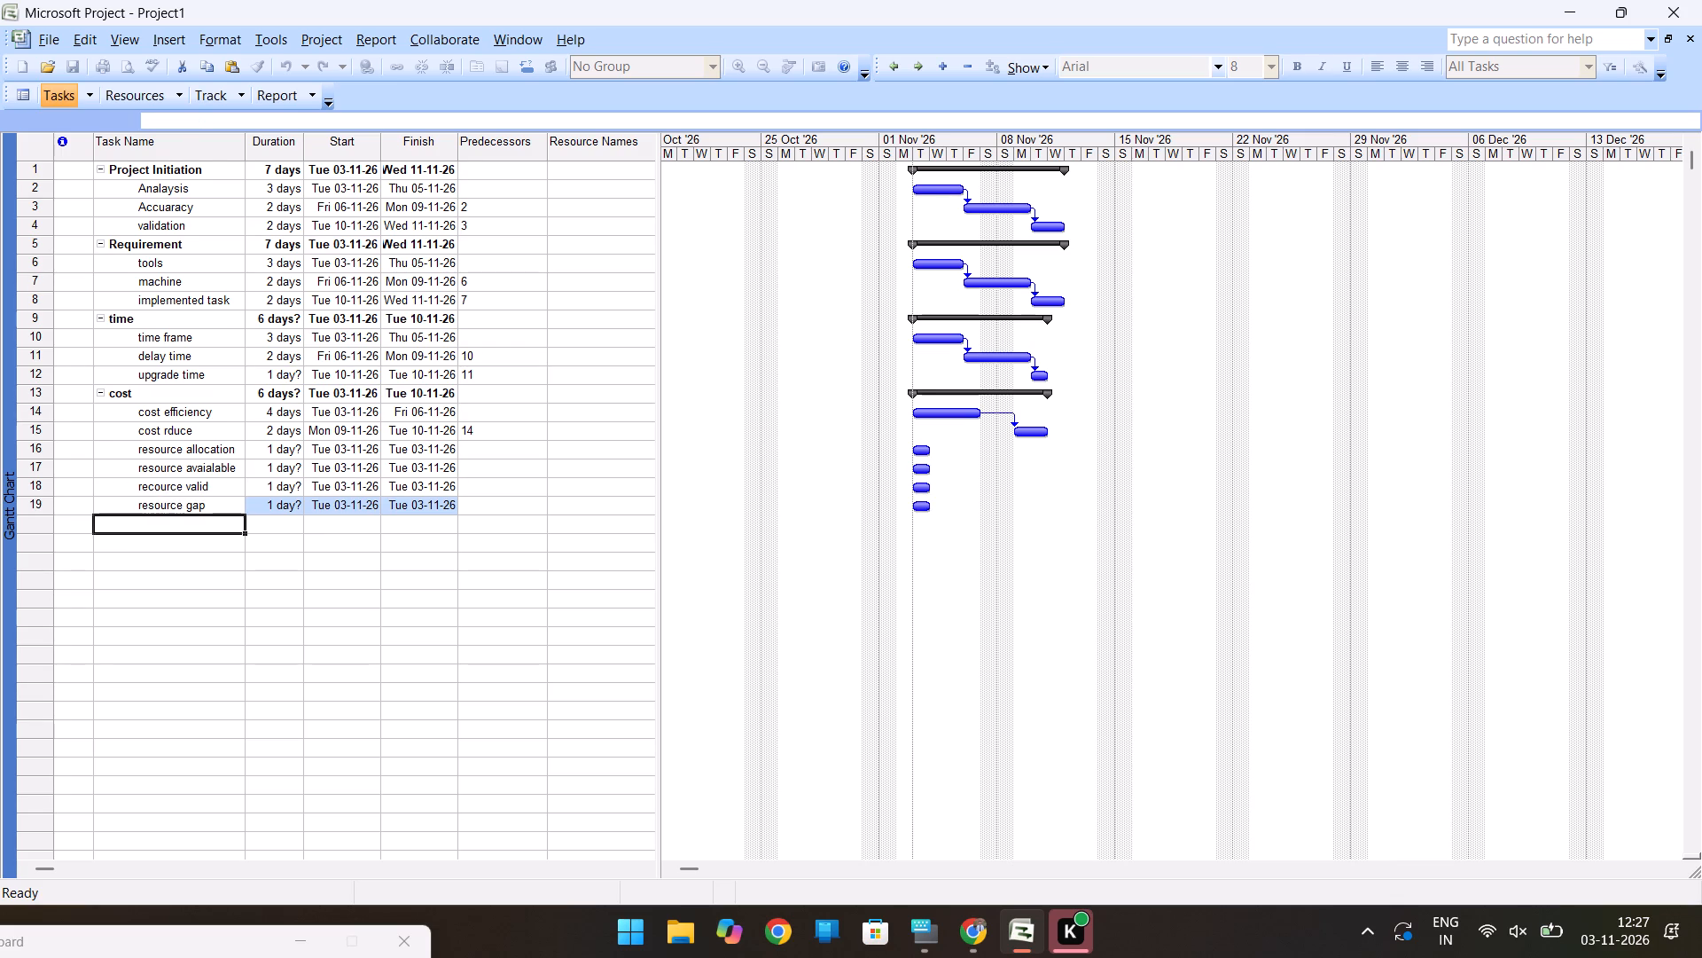
Outdent the resource allocation task so it becomes the summary task of the three resource tasks below it.
click(72, 449)
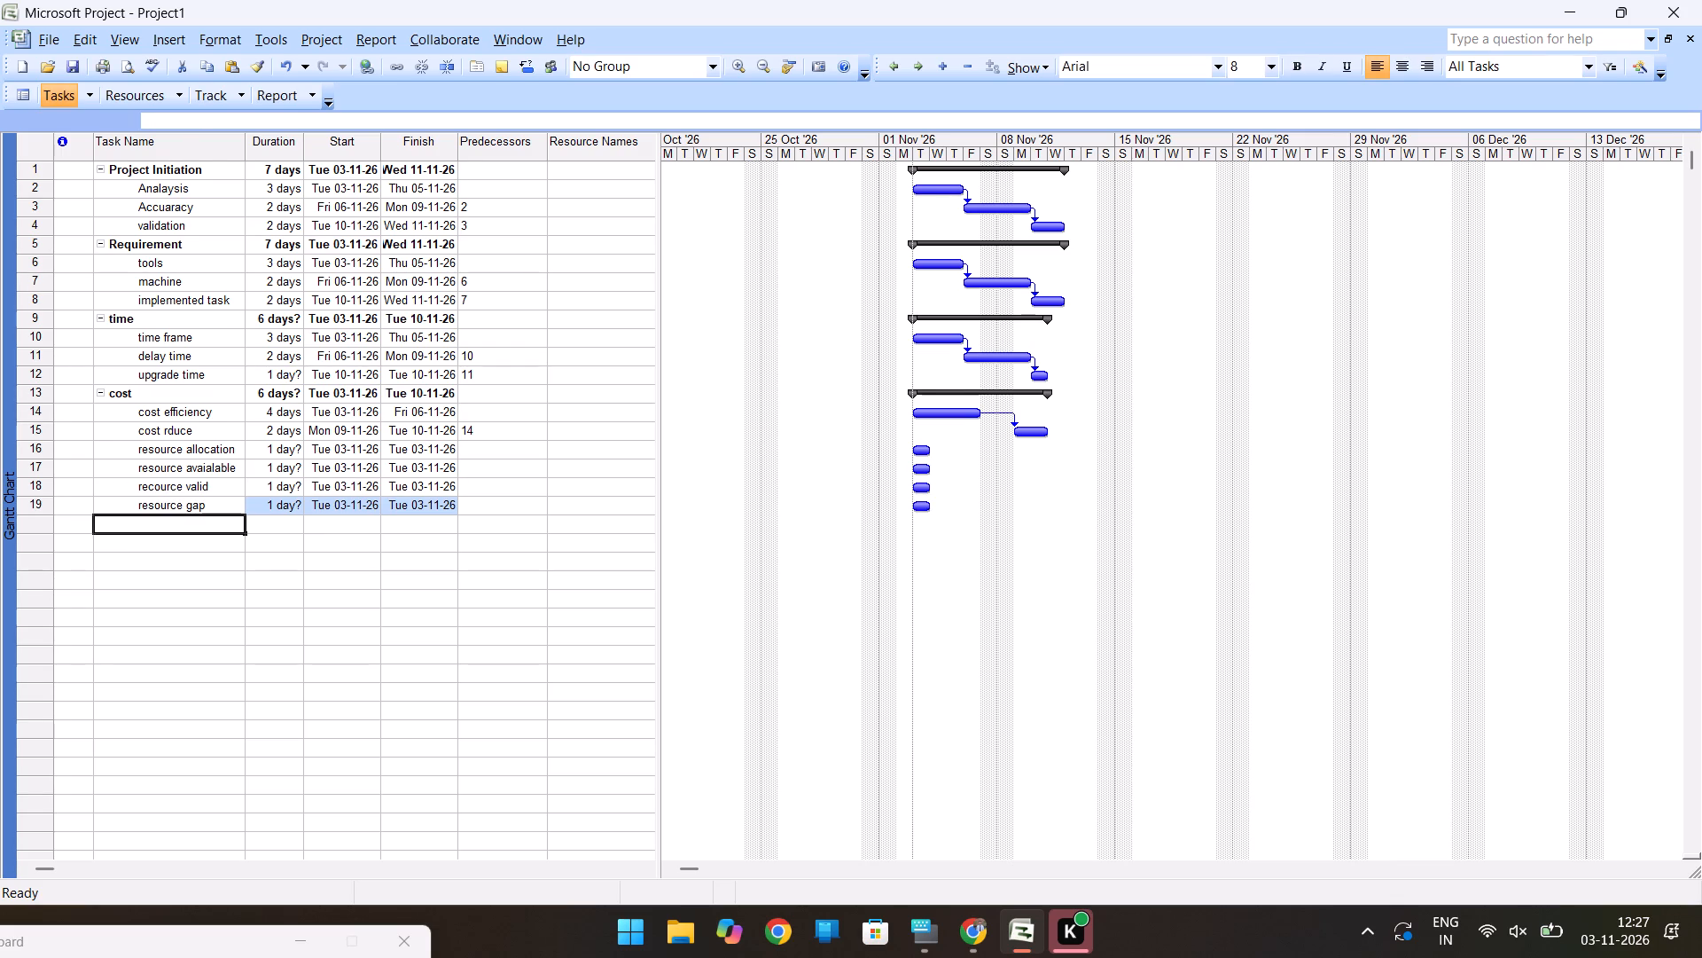
click(891, 66)
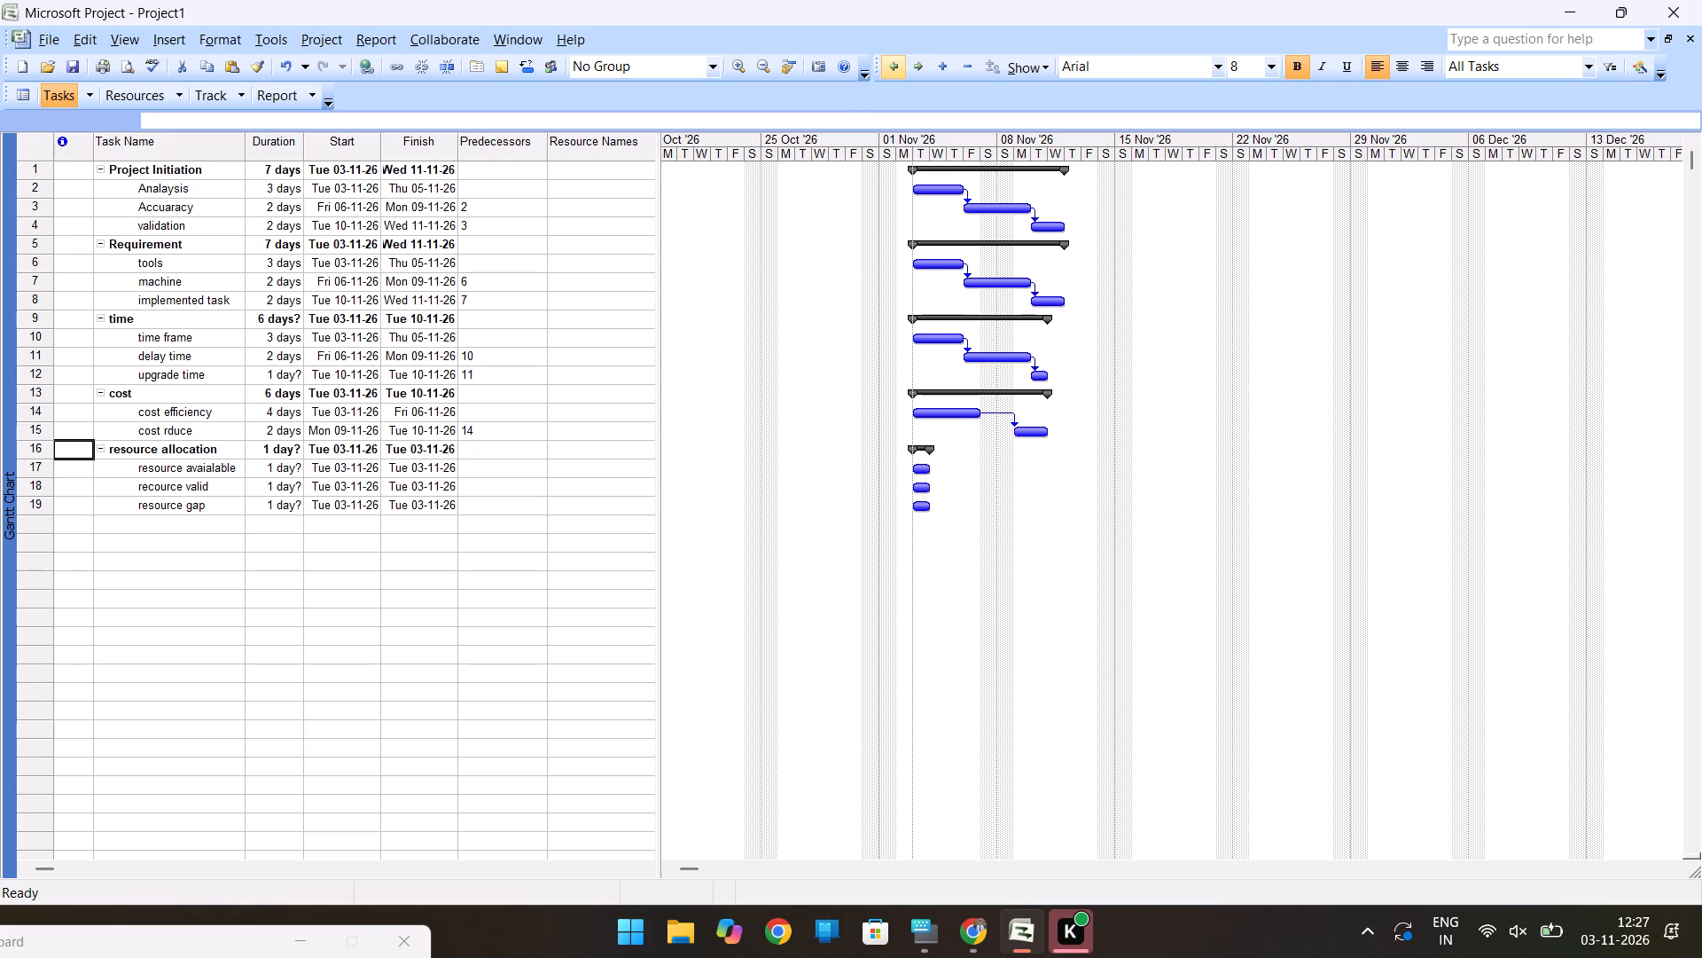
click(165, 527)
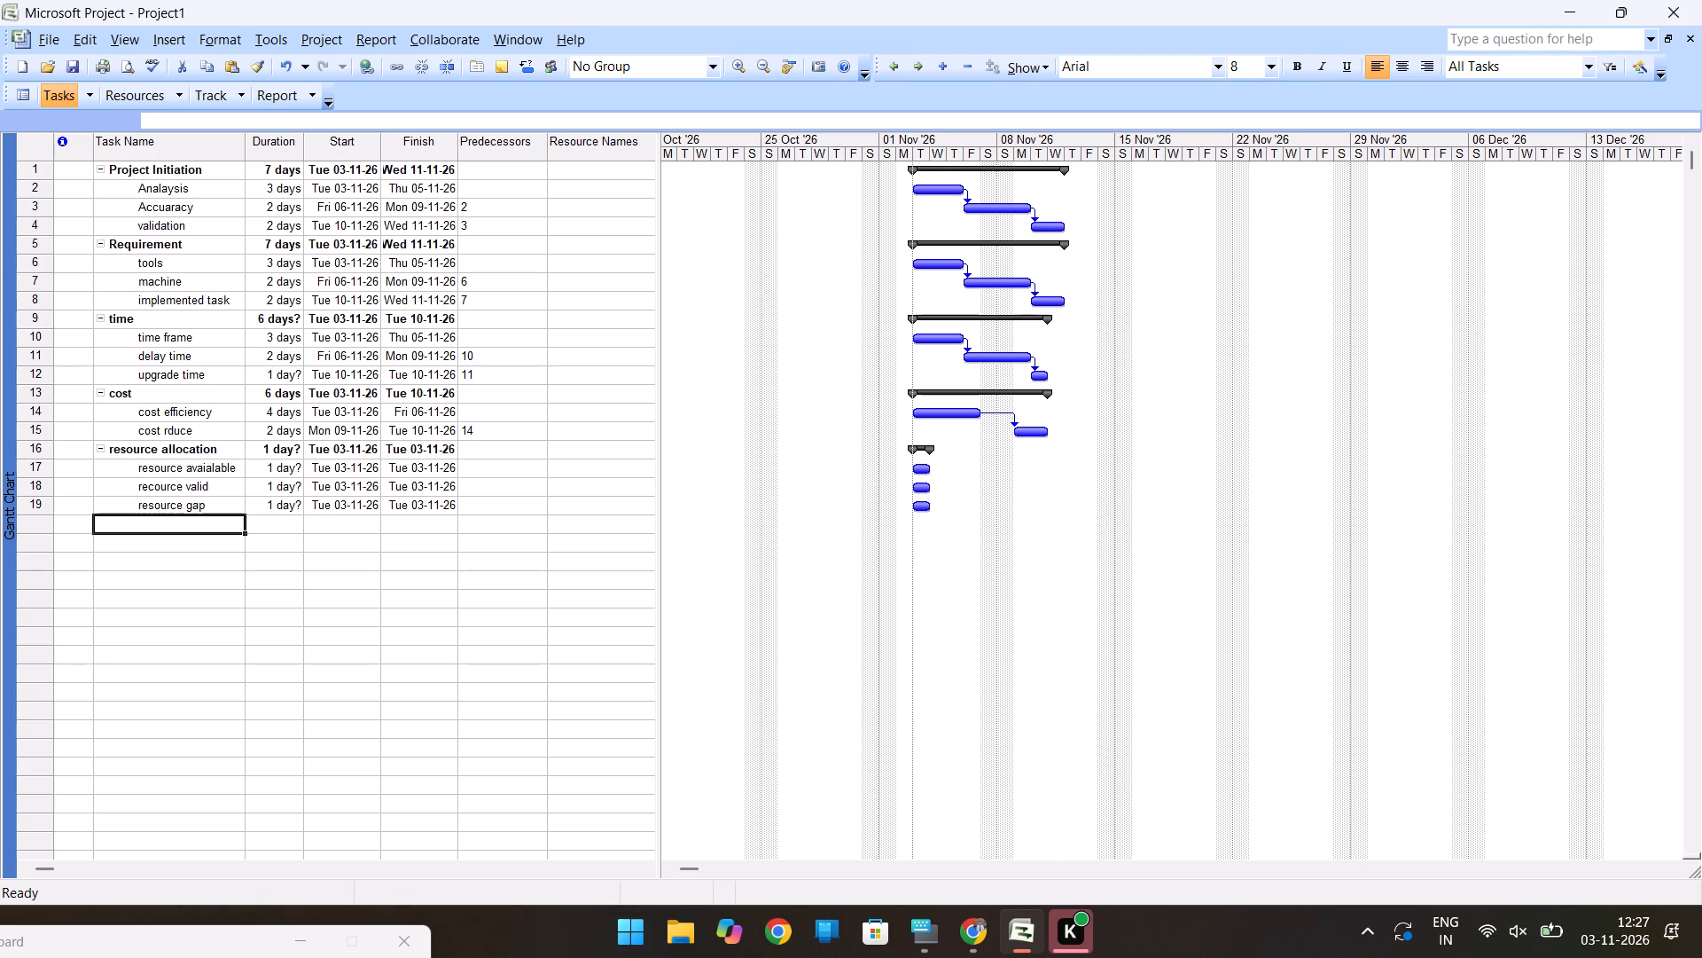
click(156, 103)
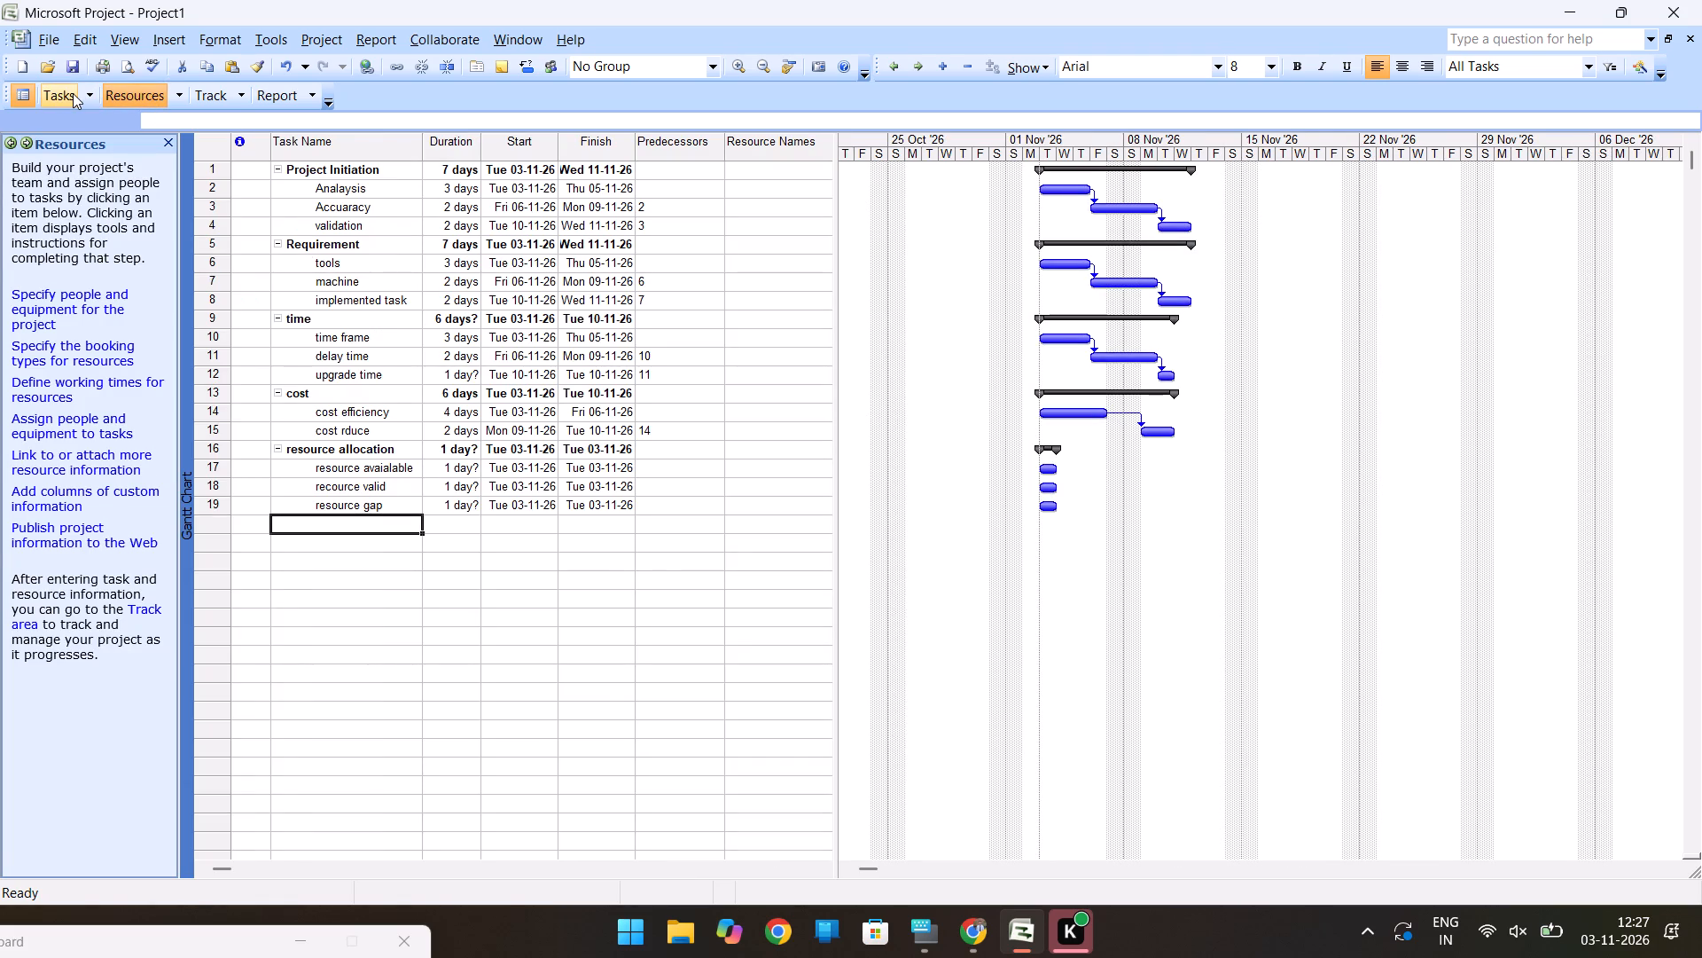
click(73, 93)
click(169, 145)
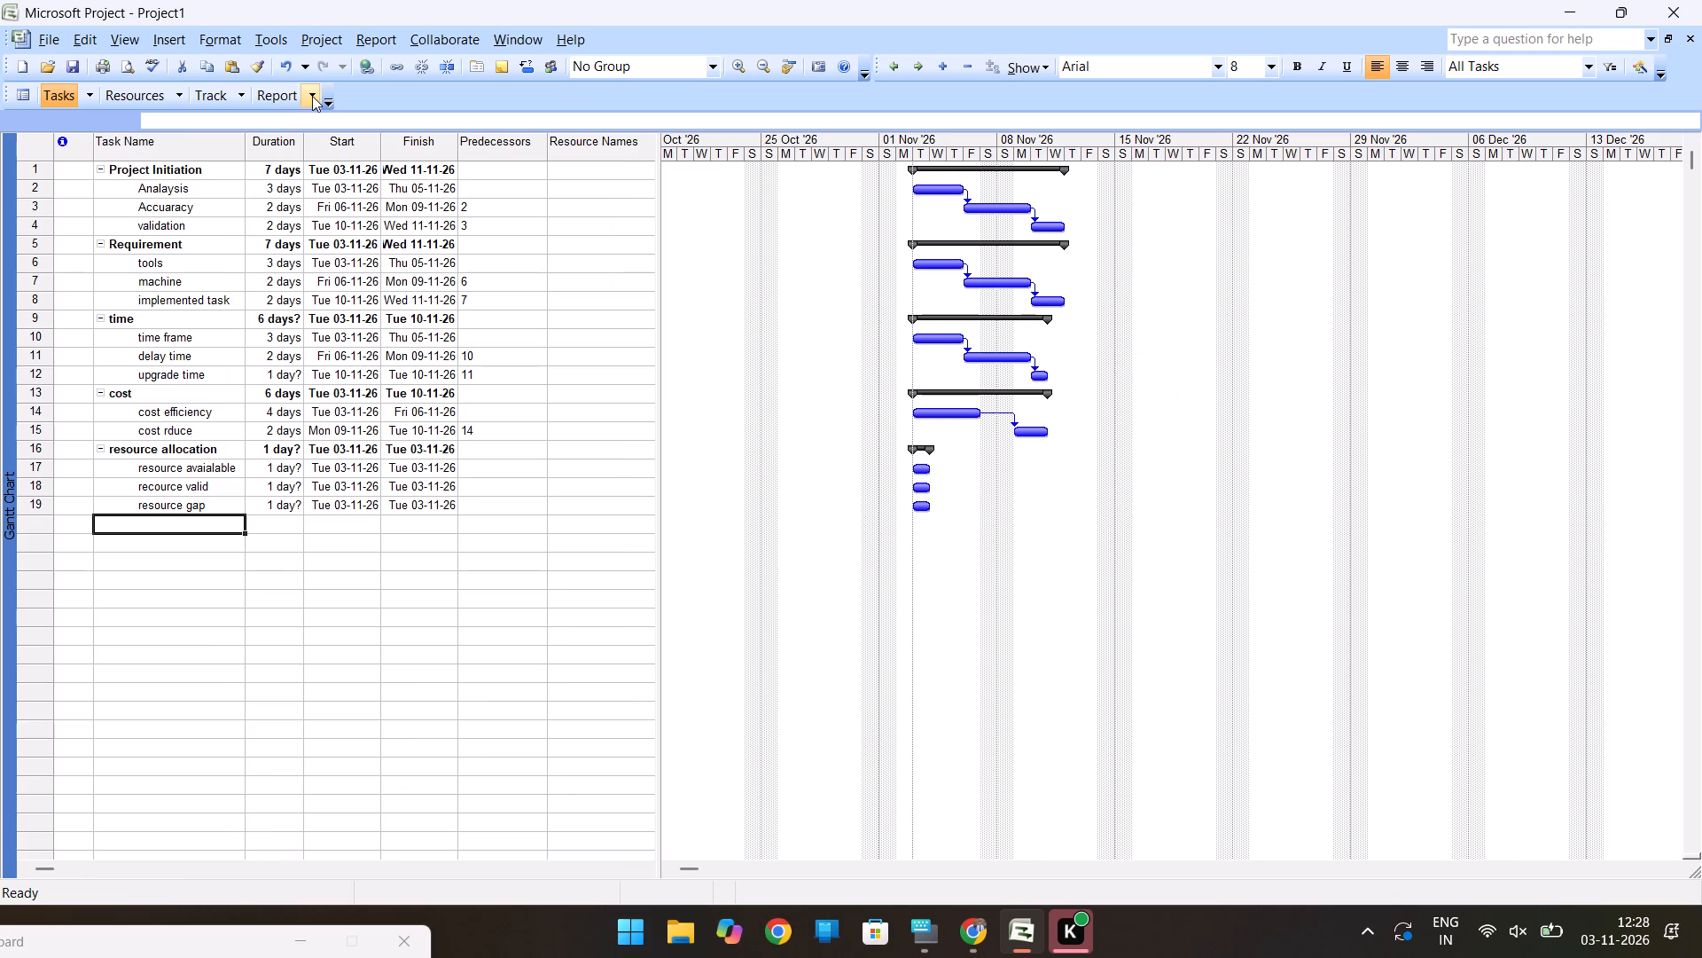
Format the Gantt chart with the Gantt Chart Wizard to display the critical path, keeping the remaining default options.
click(229, 38)
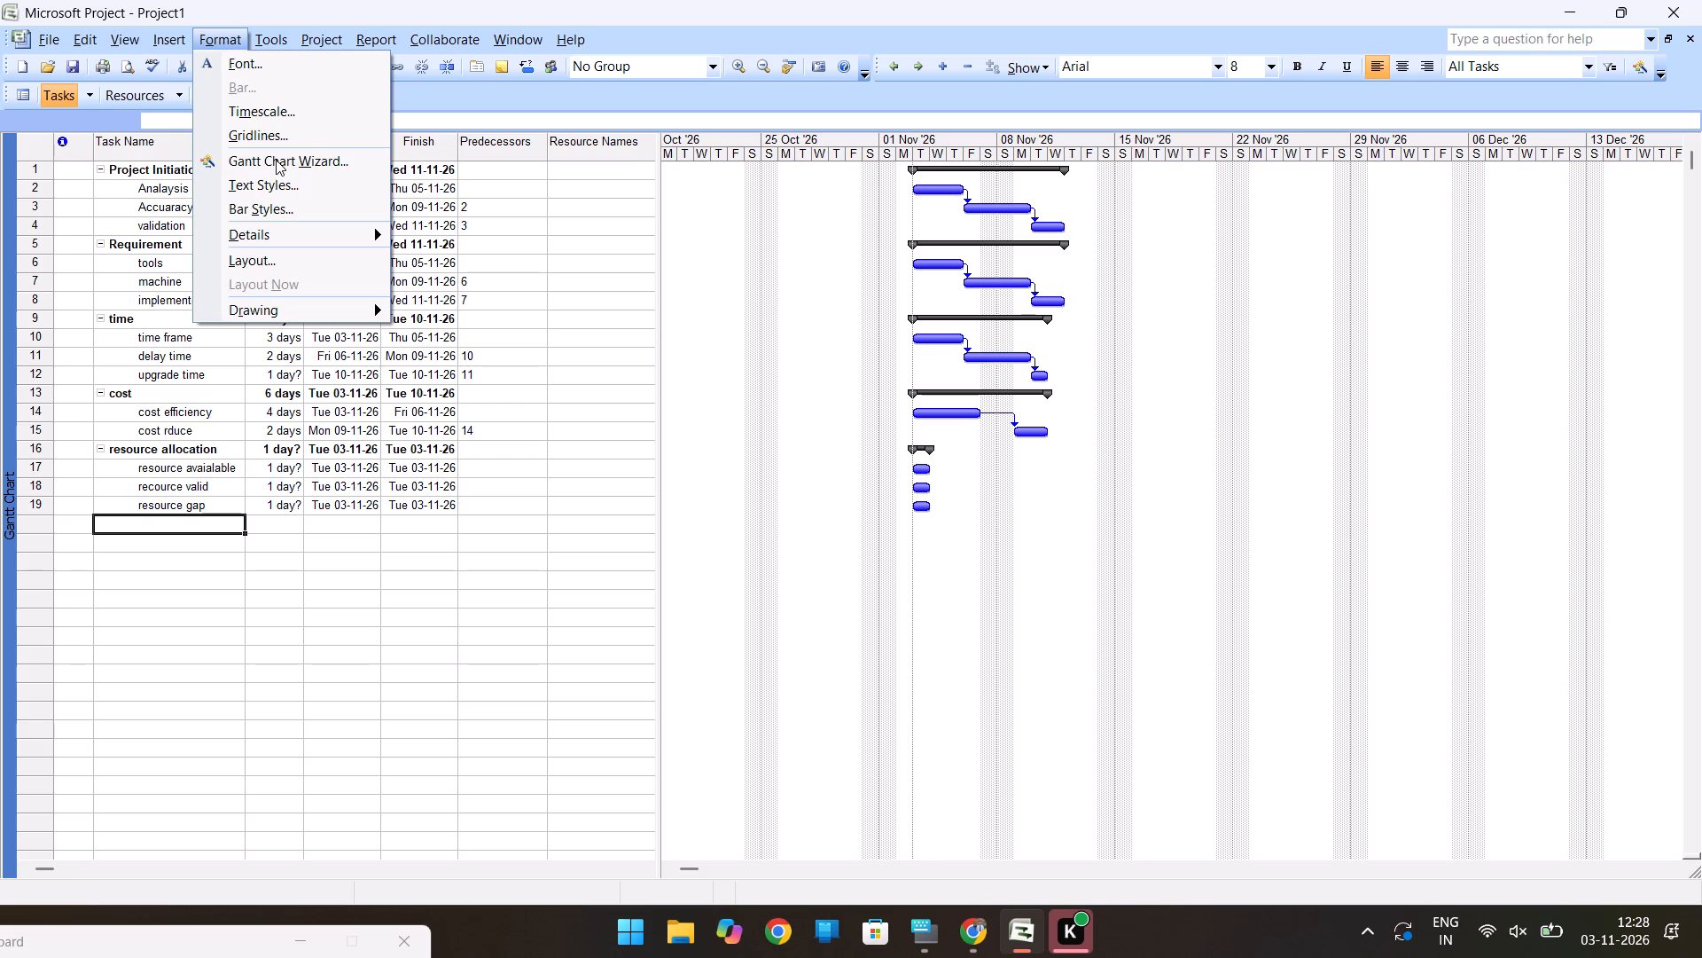
click(276, 160)
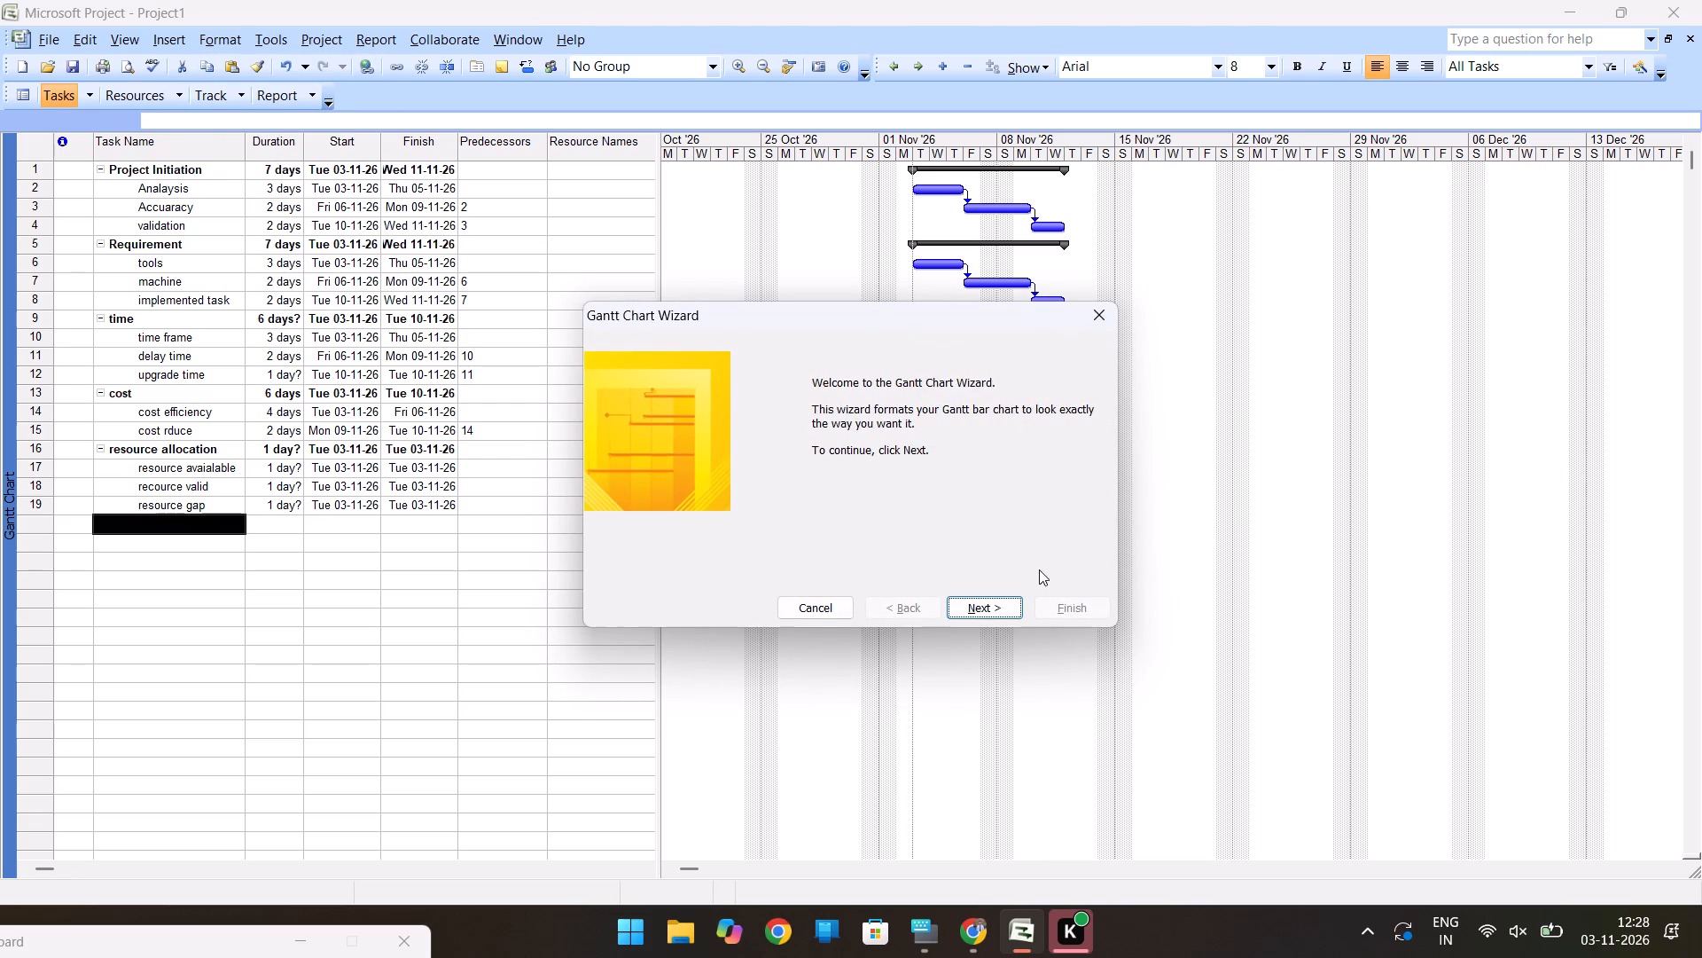
click(1005, 596)
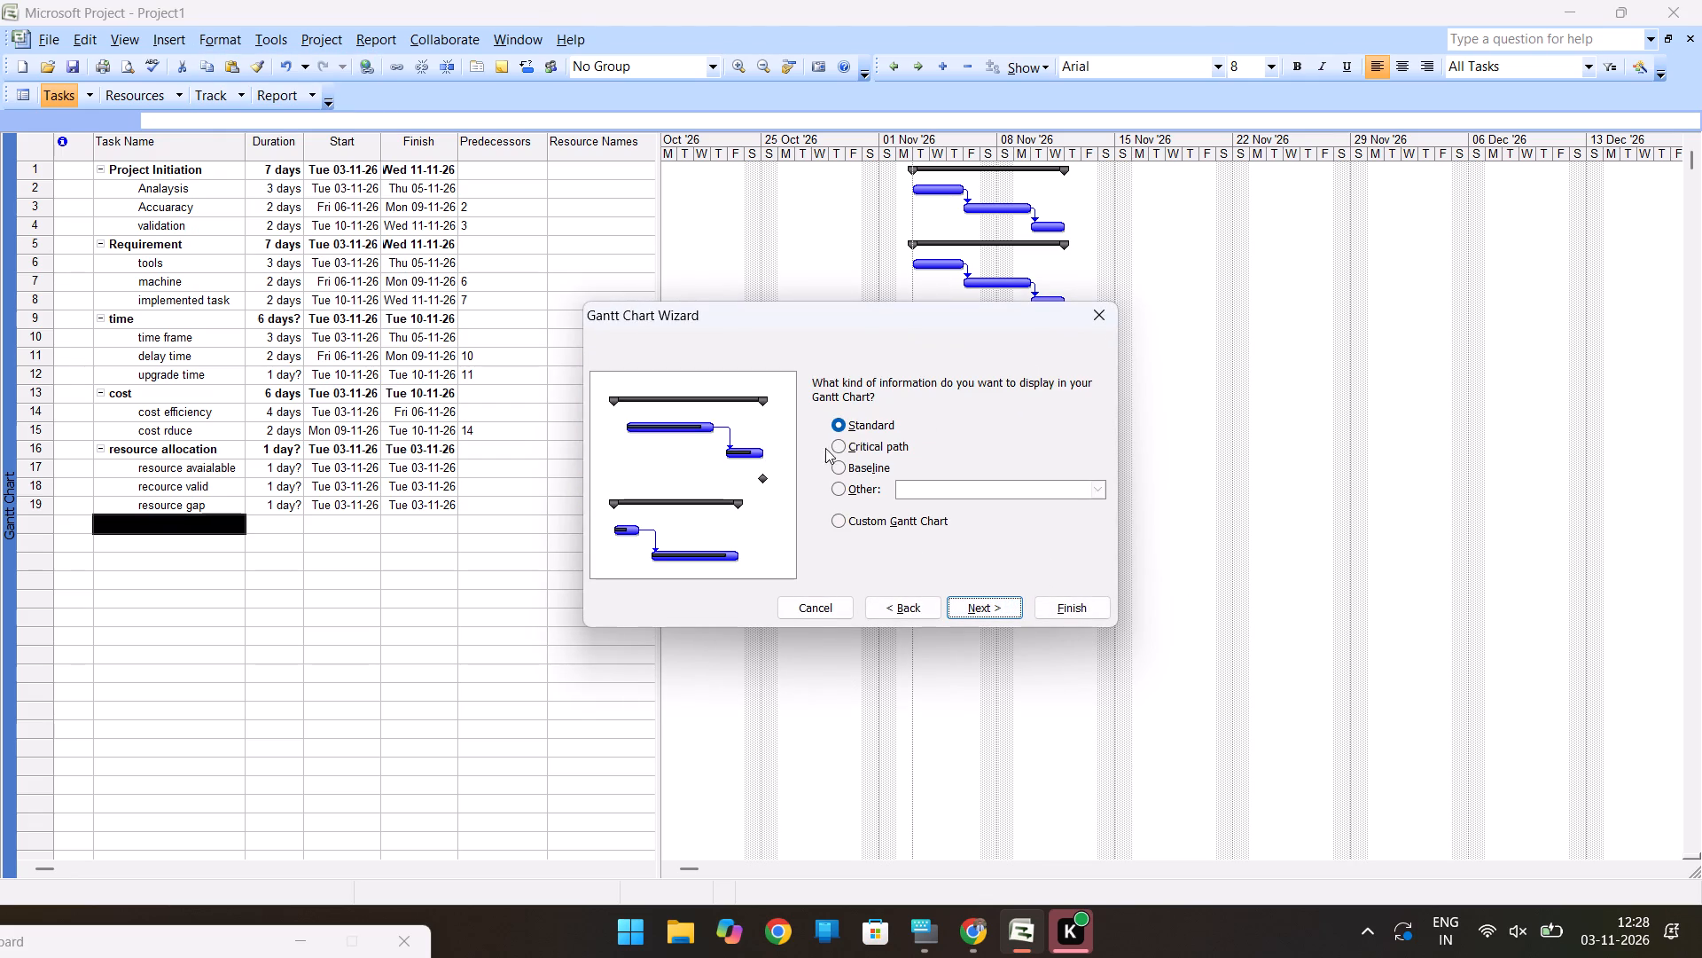
click(846, 448)
click(966, 601)
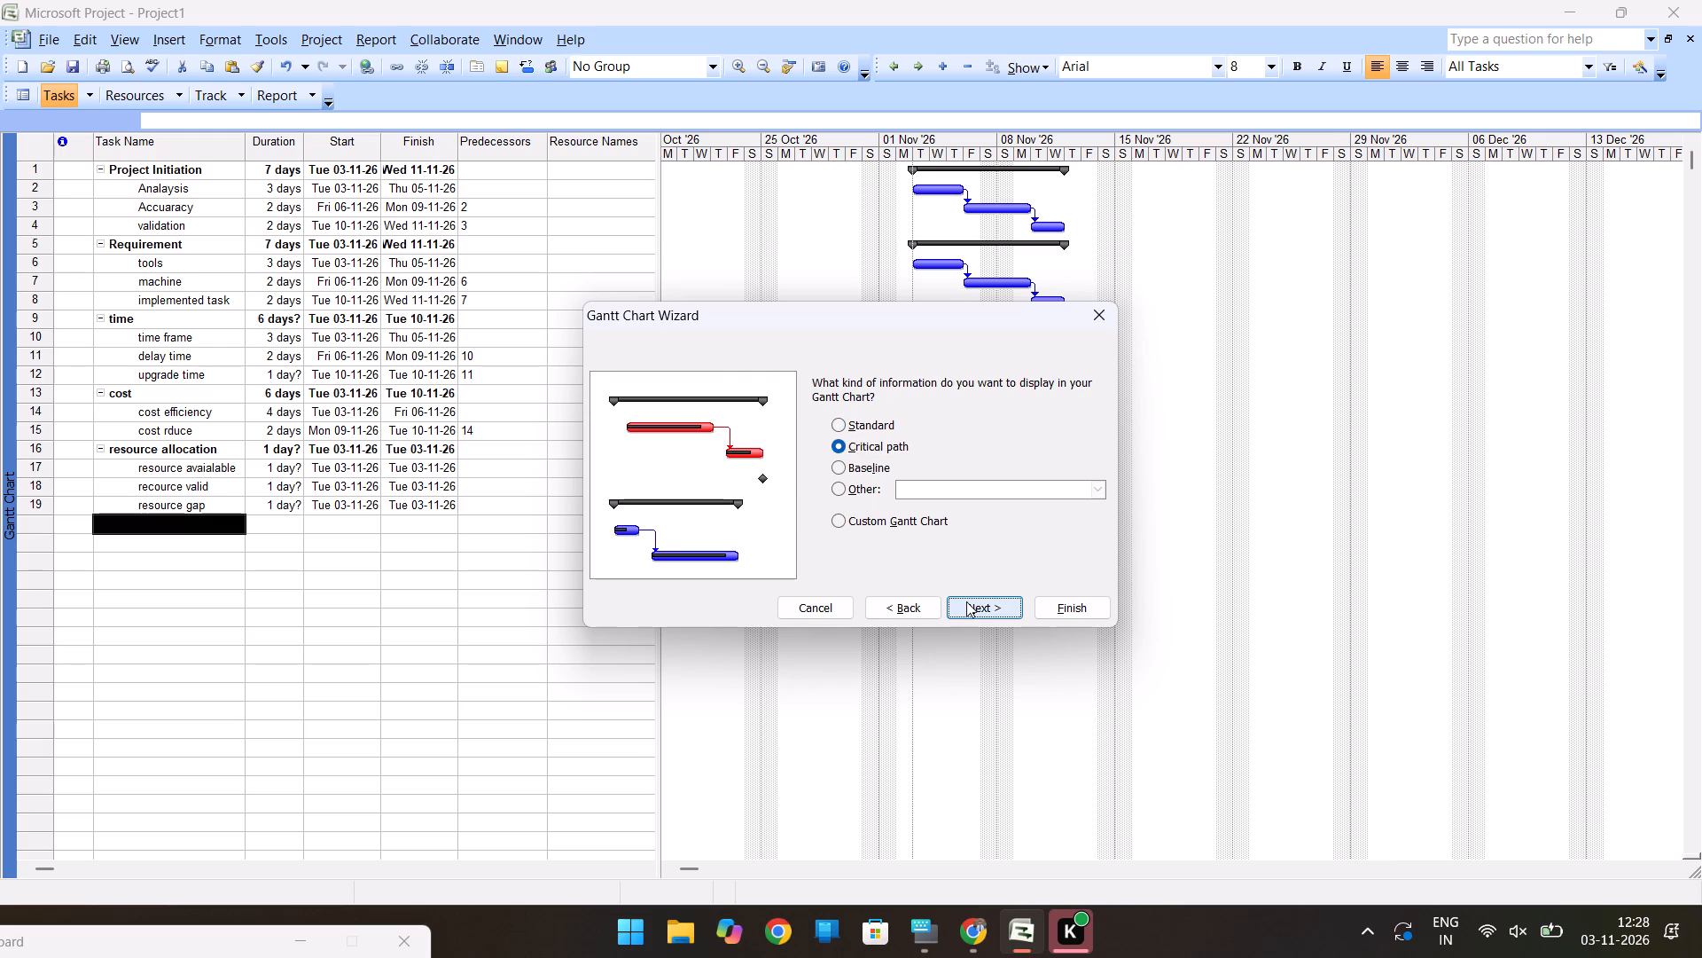
triple_click(966, 601)
double_click(966, 601)
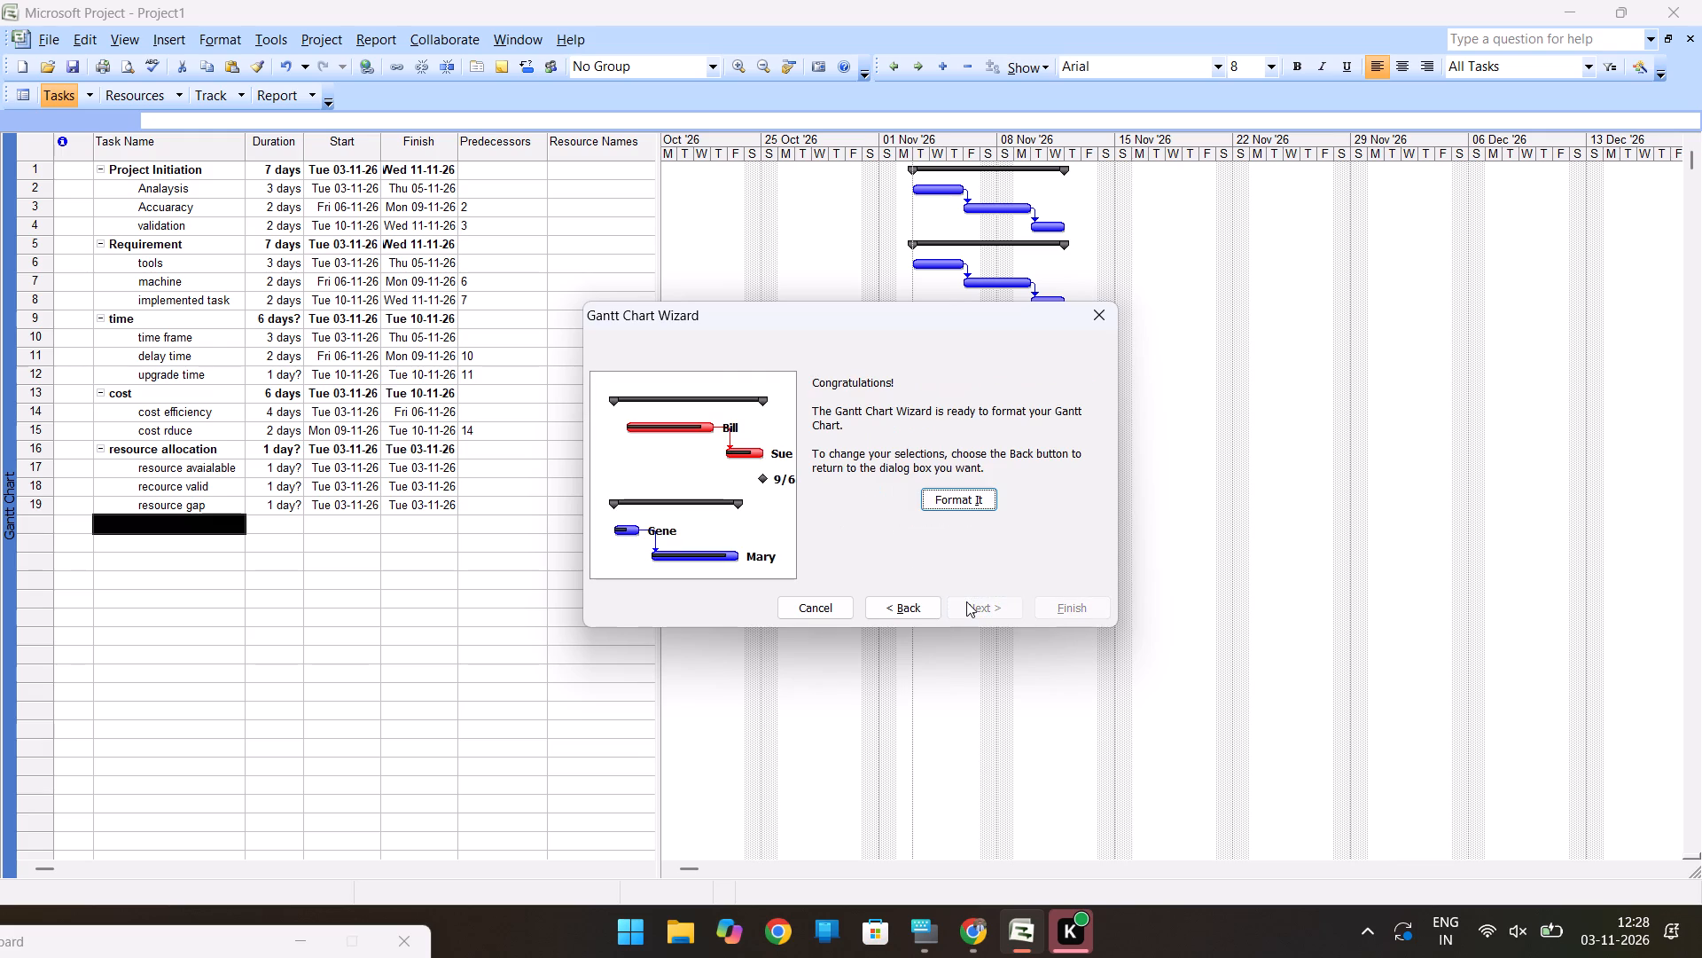
drag(966, 601, 961, 502)
click(961, 502)
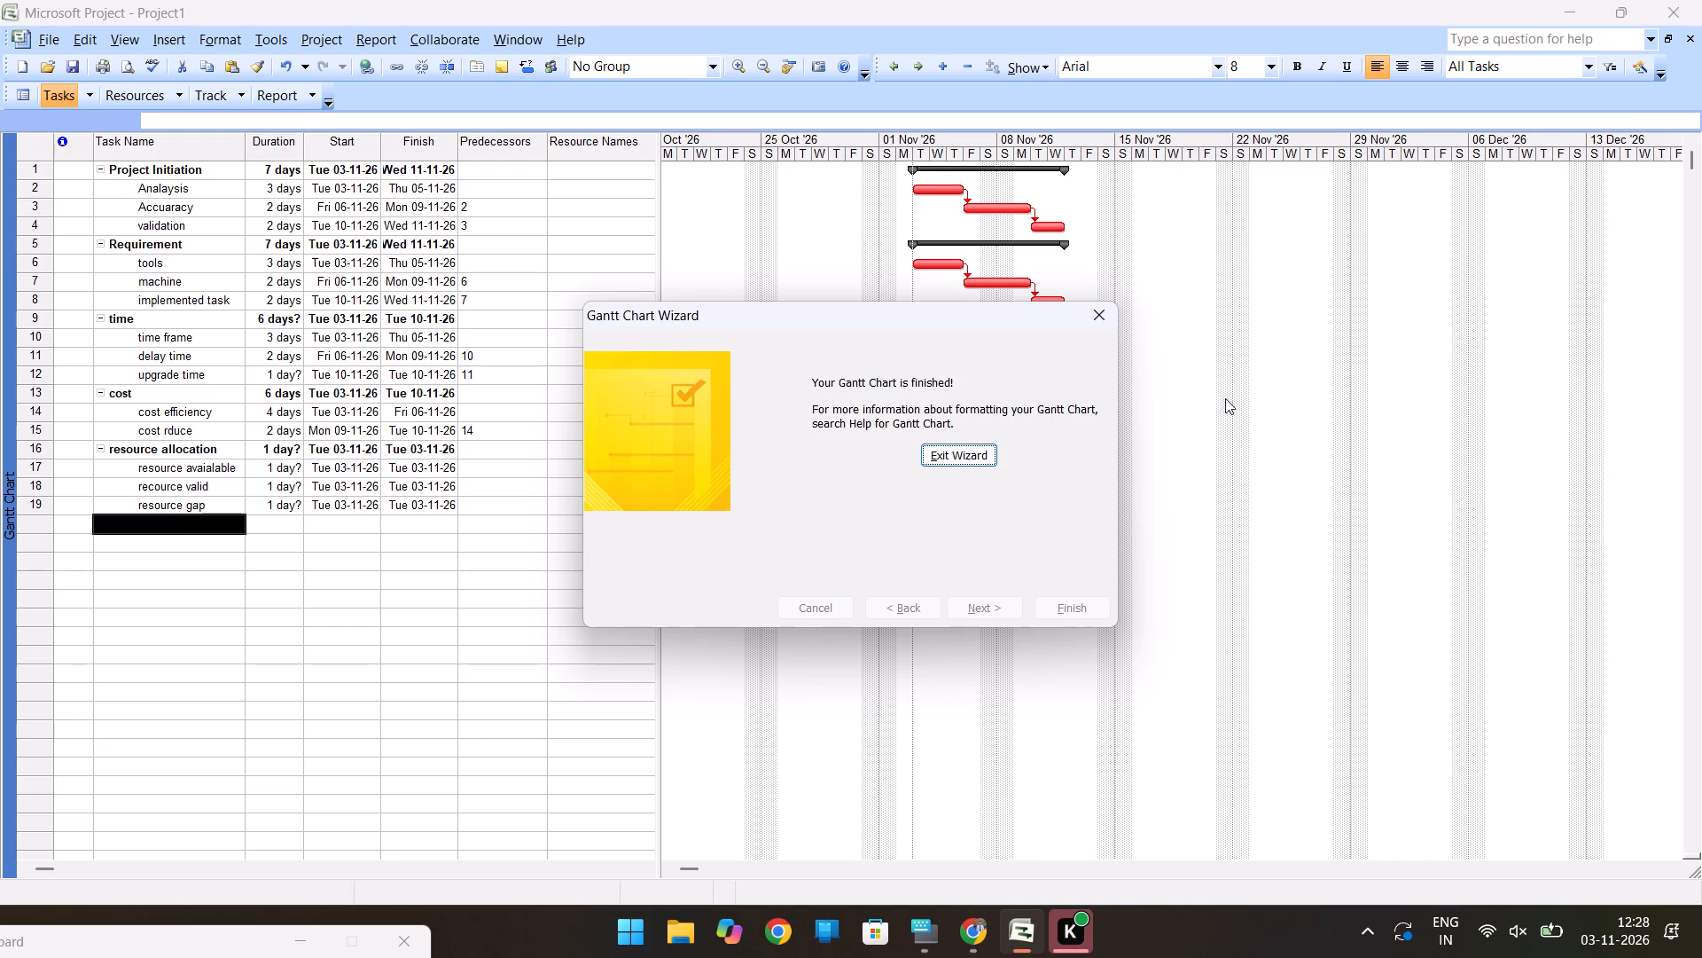
click(988, 457)
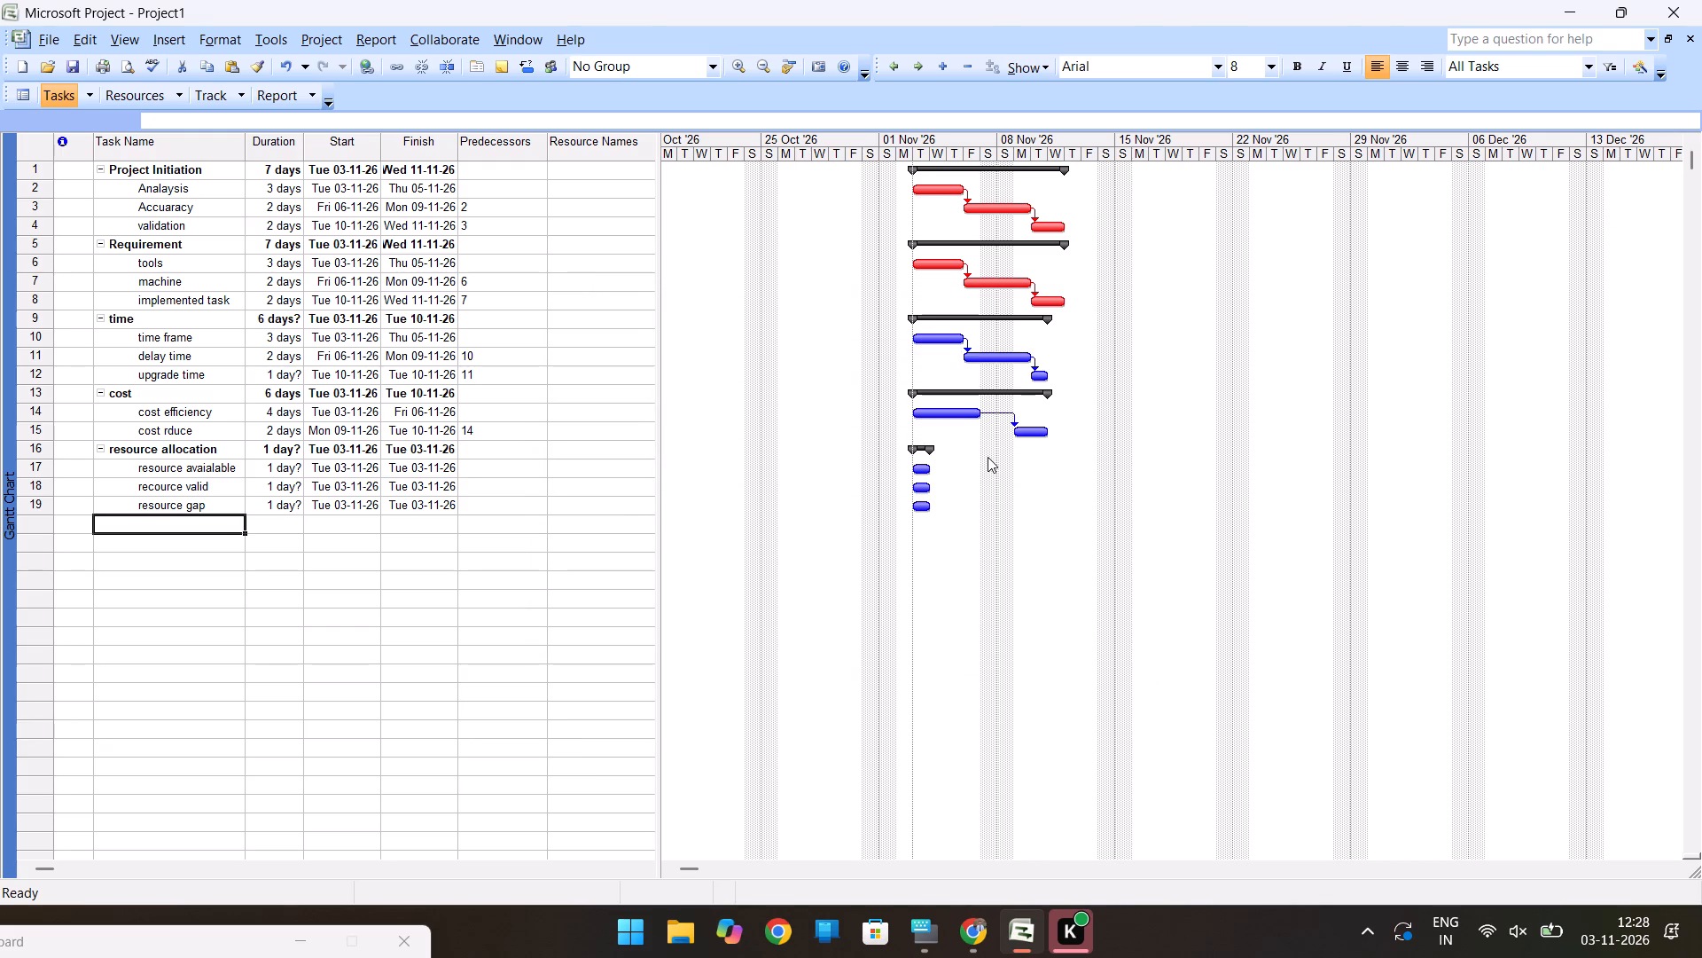
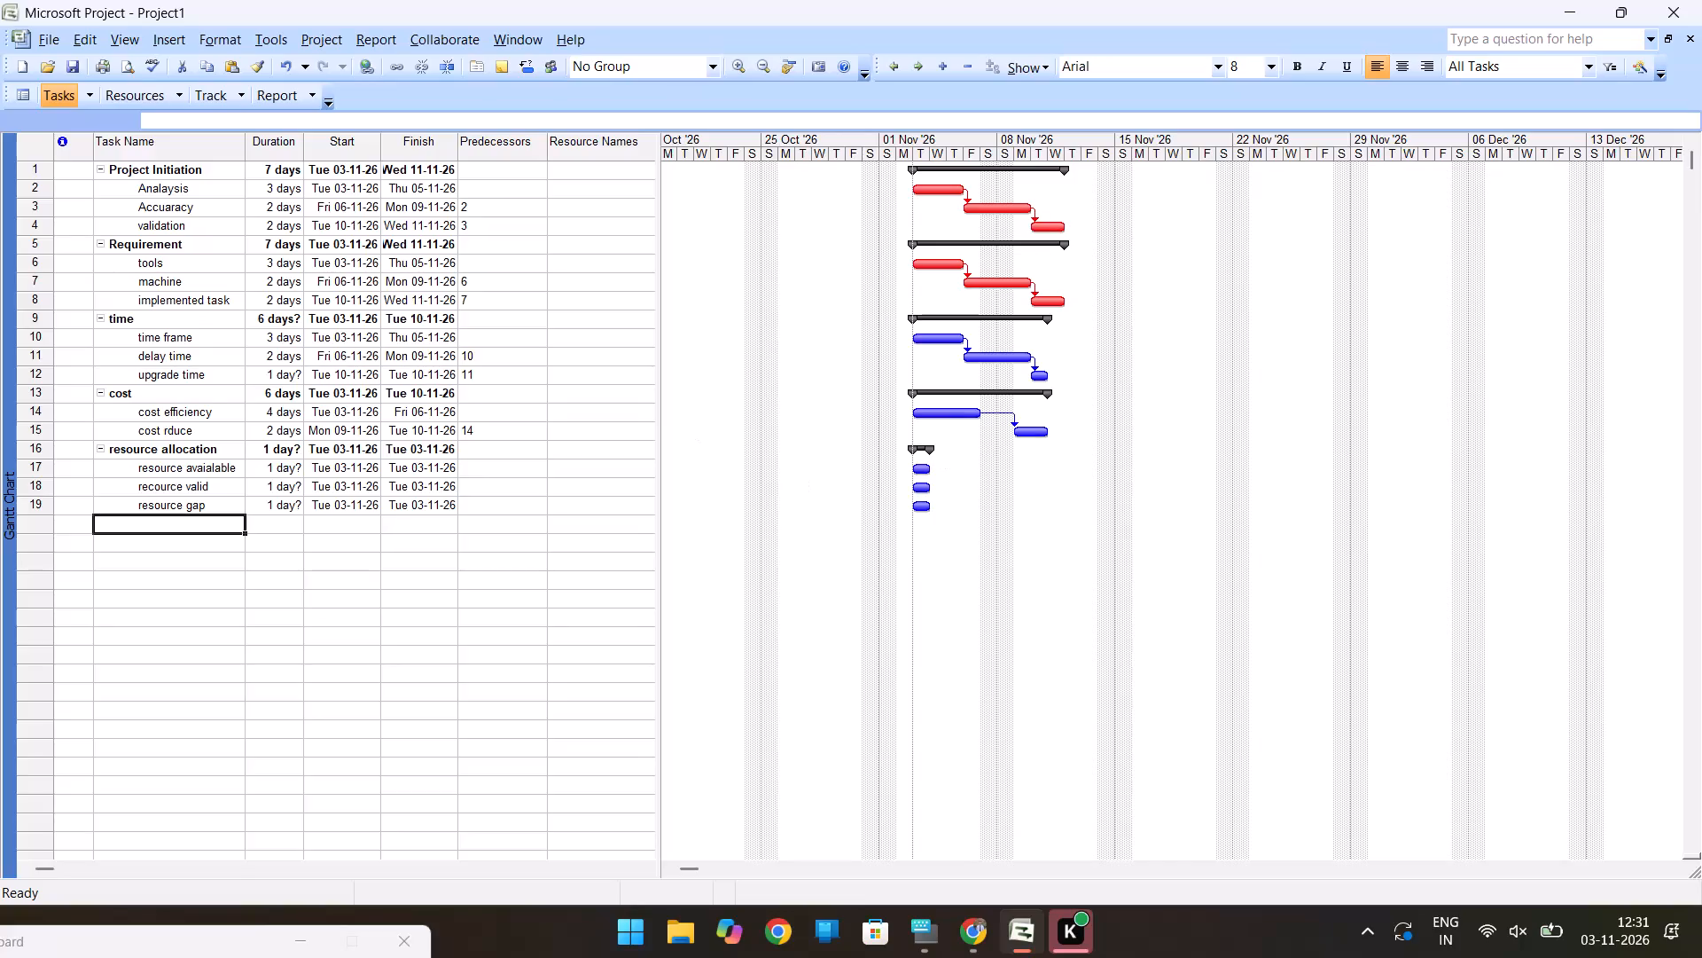
Add four tasks below resource gap, named find path, schedule path, path allocation and allocate area.
click(207, 536)
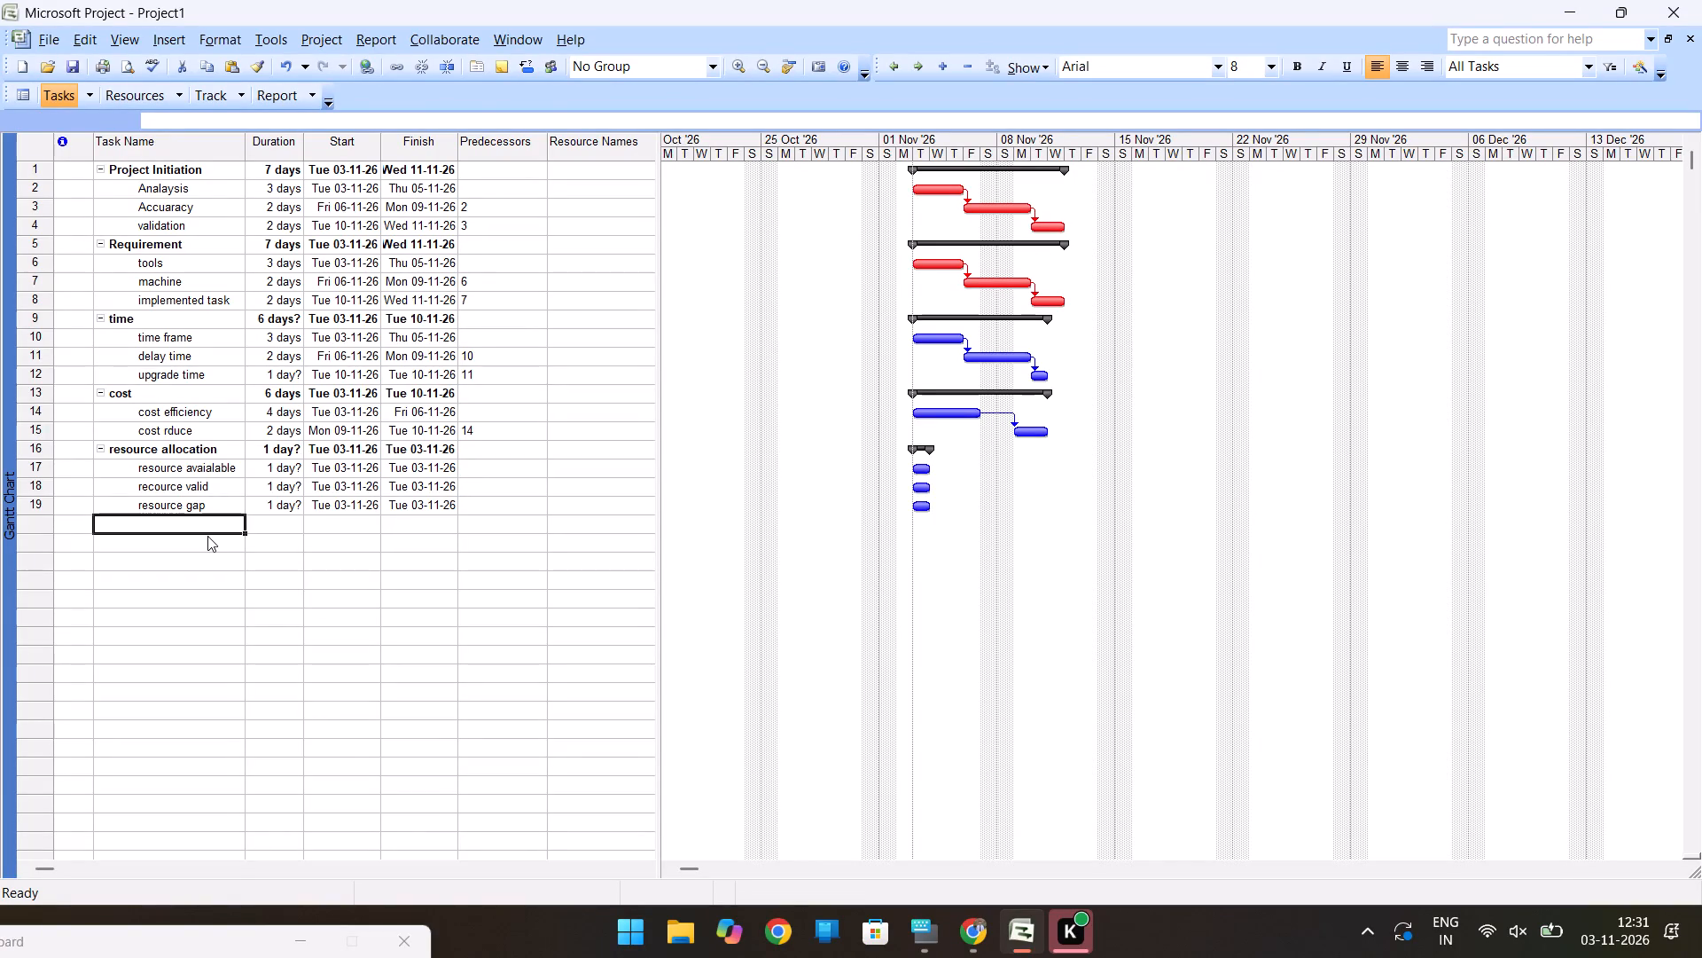
click(204, 529)
text(find path)
key(Return)
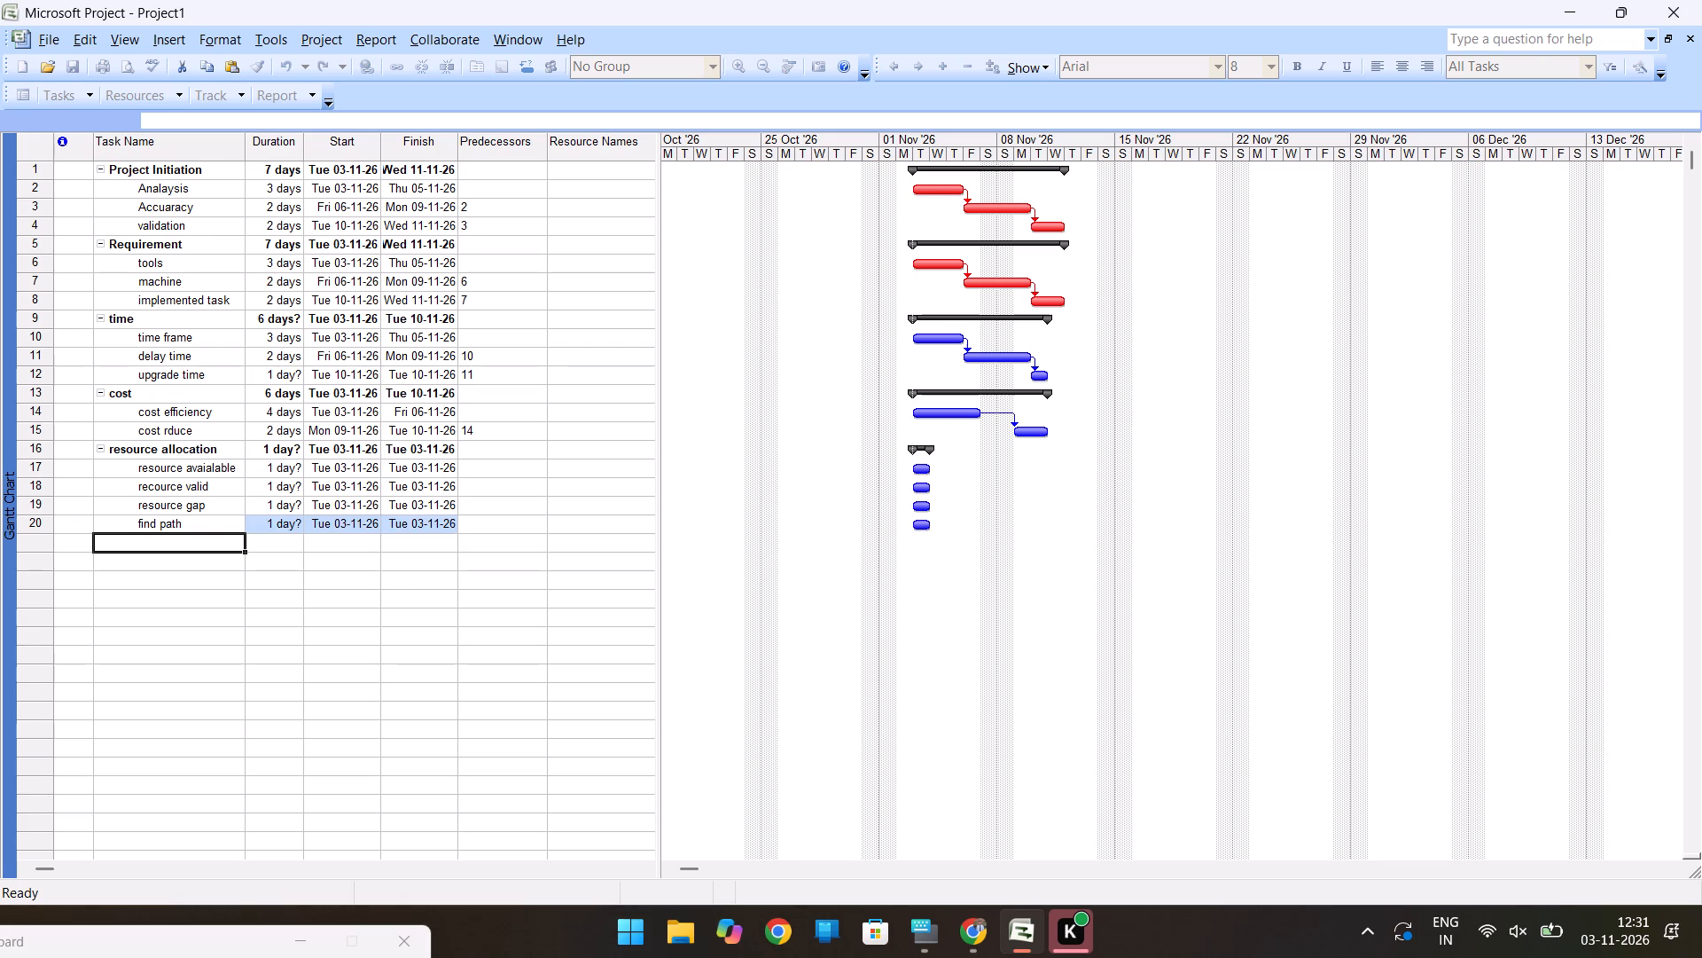
click(183, 546)
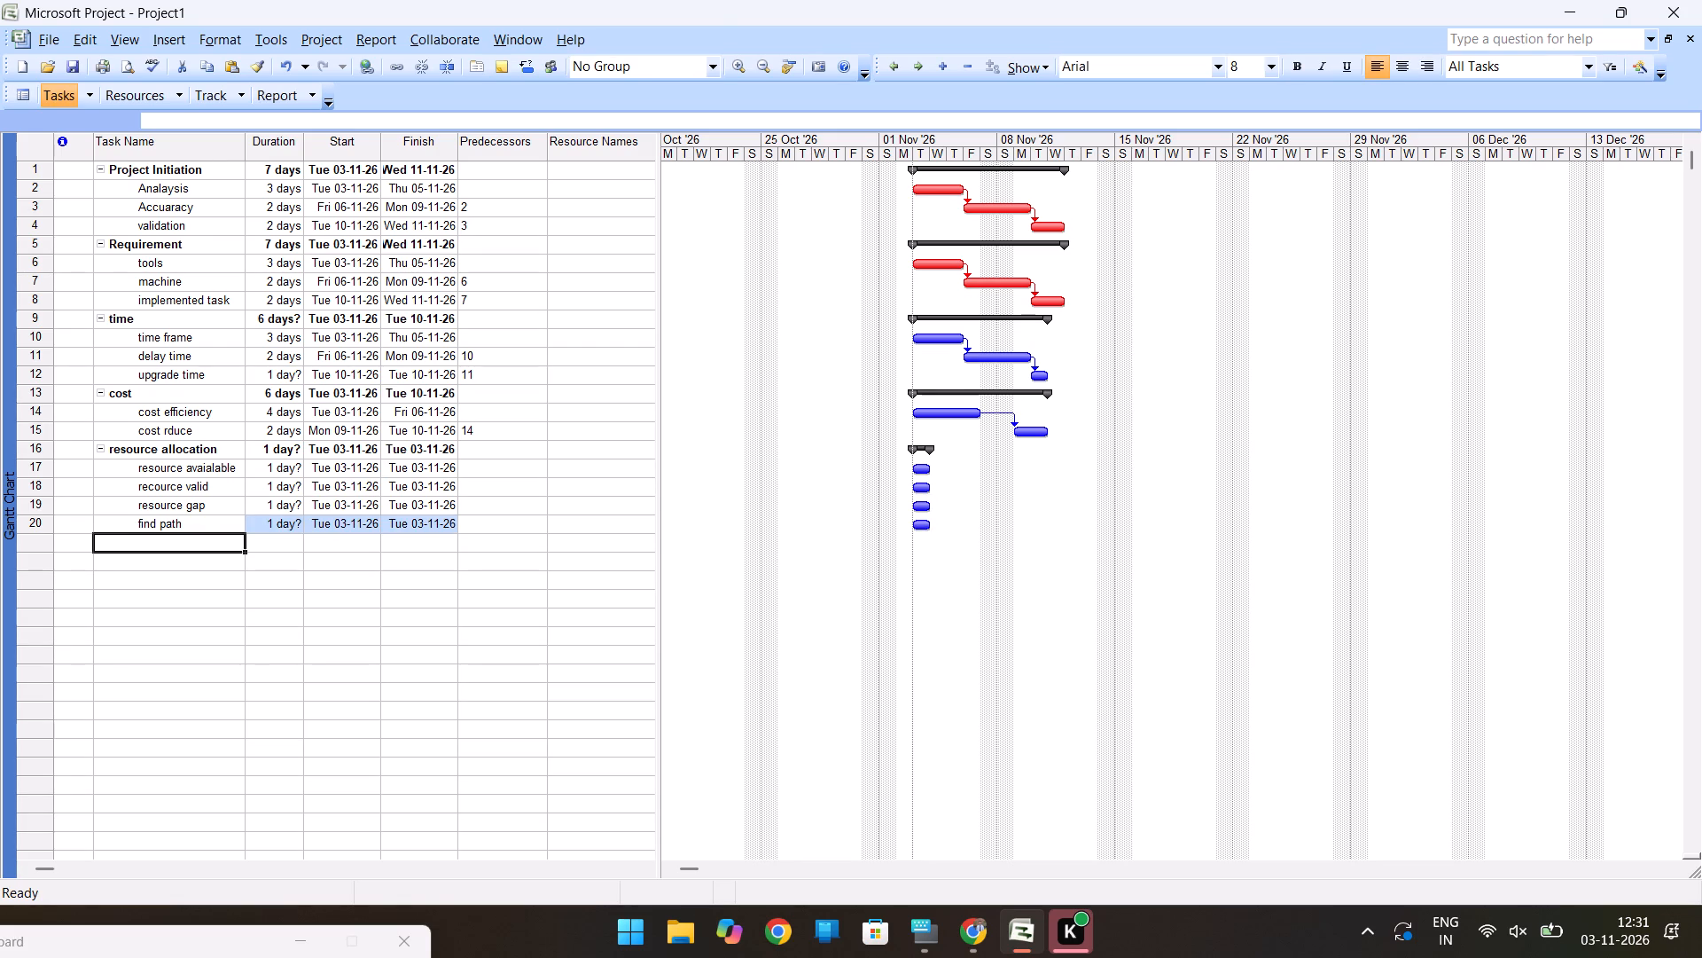
key(s)
text(chedule path)
key(Return)
text(path a)
text(llocation)
key(Return)
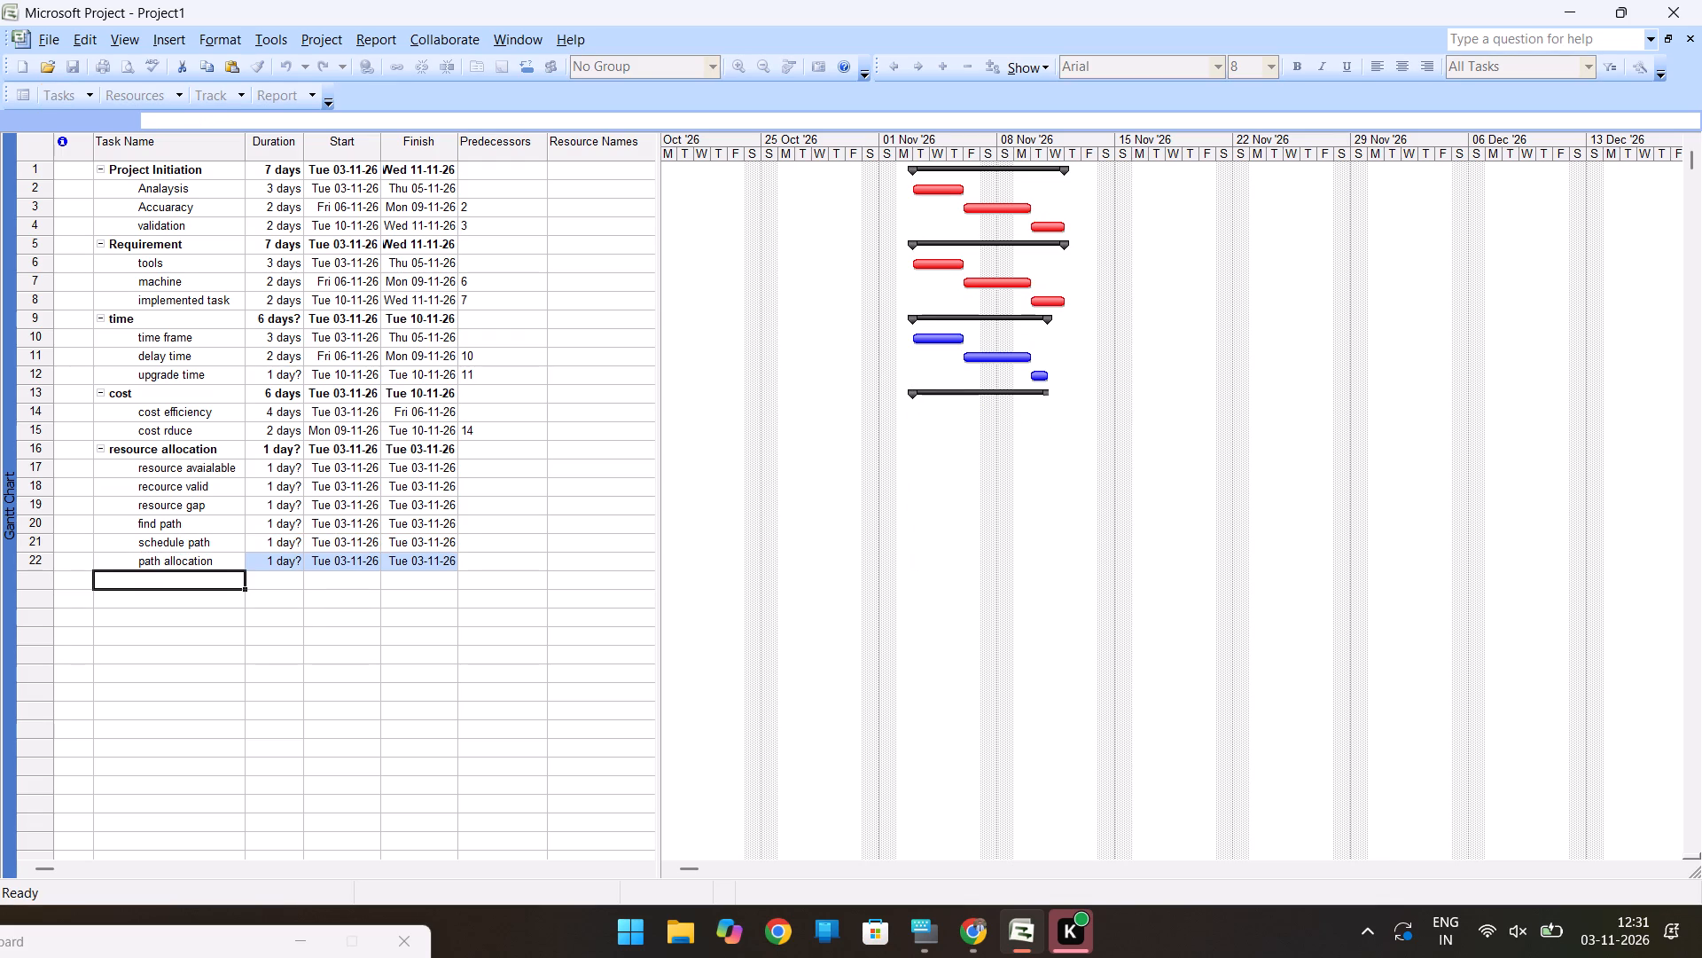
text(allocate area)
key(Return)
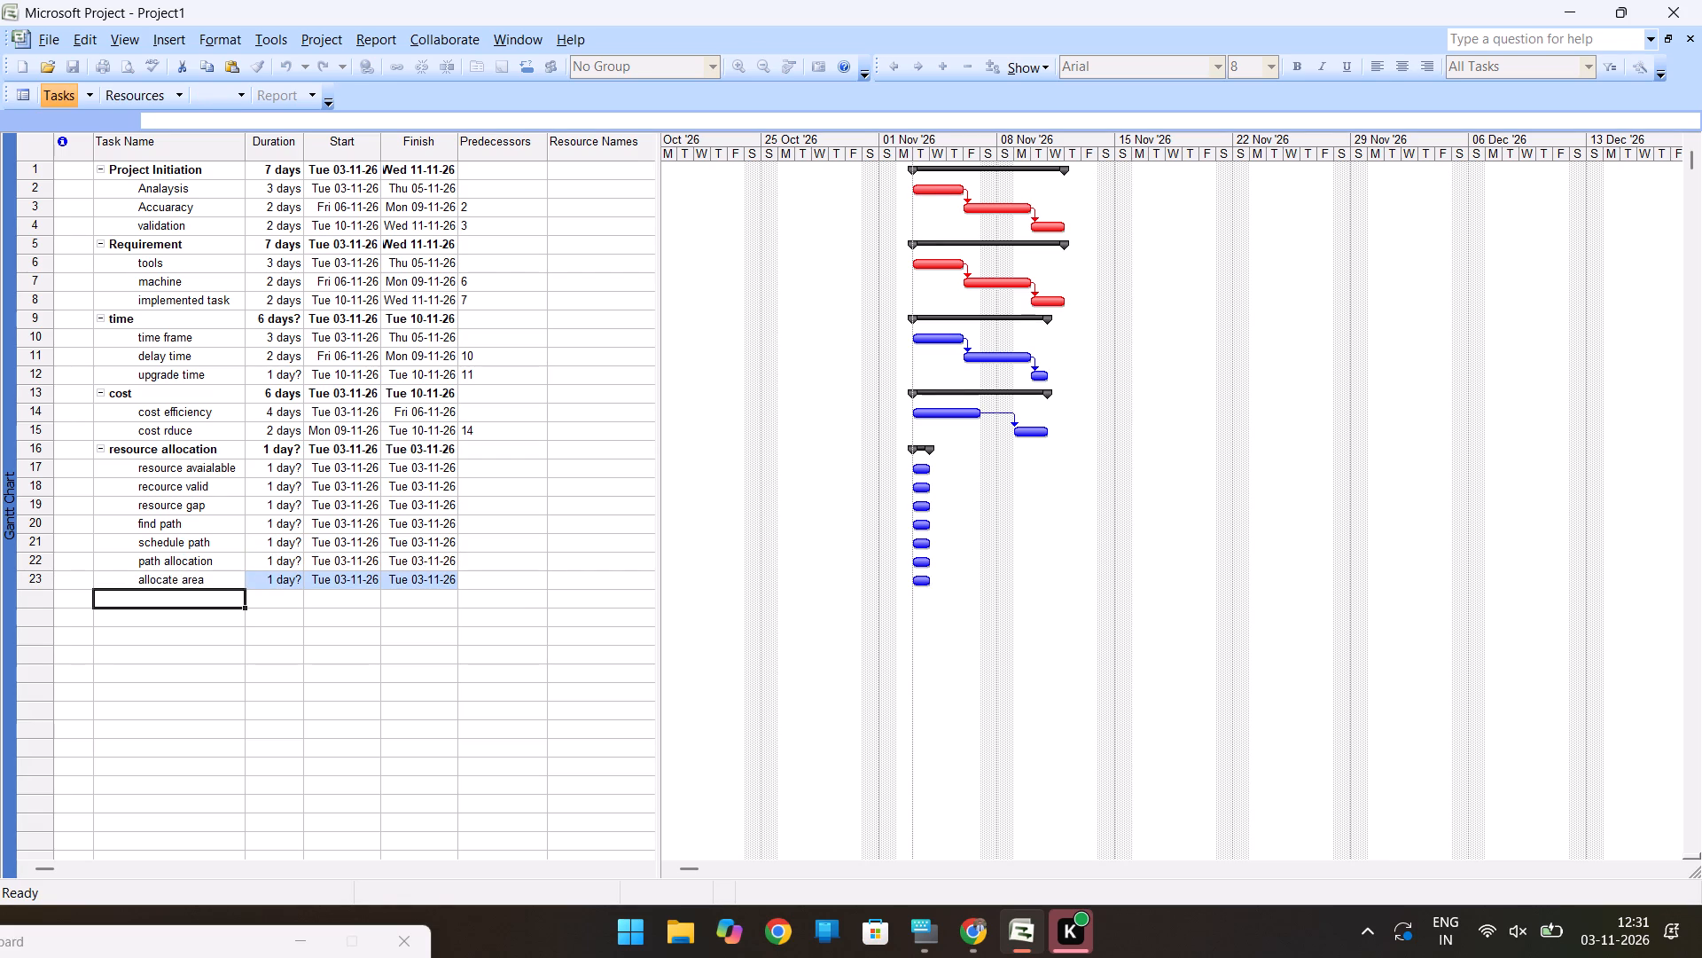
Outdent the find path task so it becomes the summary task of the three tasks below it.
click(77, 526)
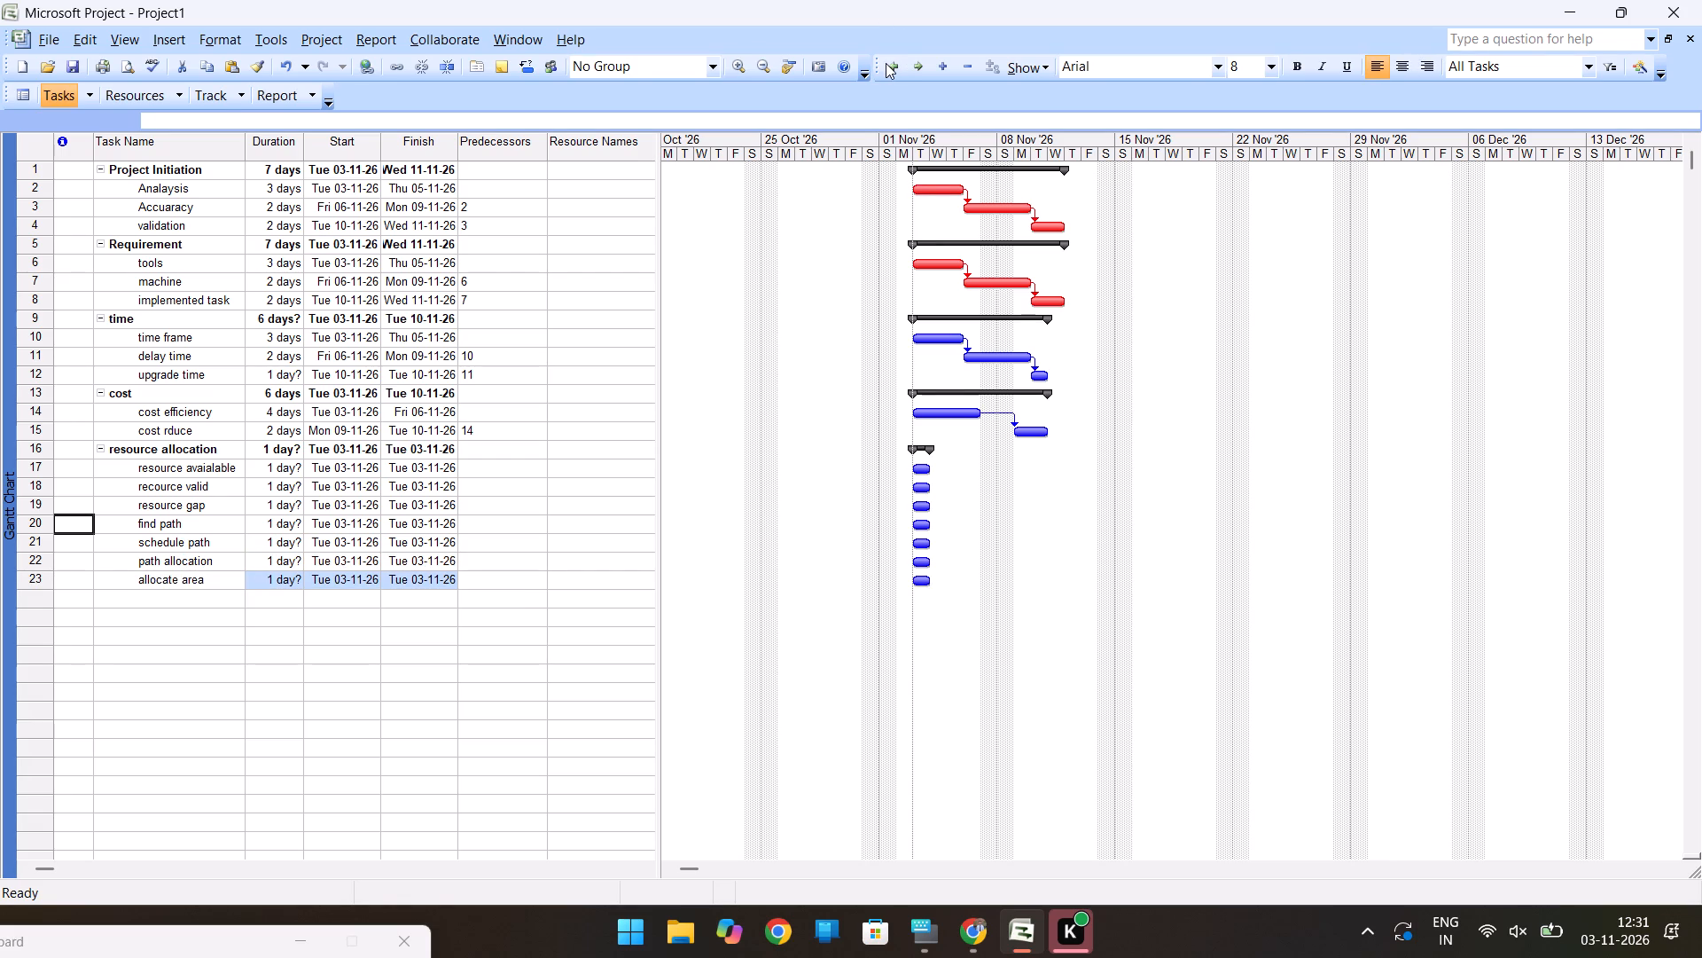
click(886, 63)
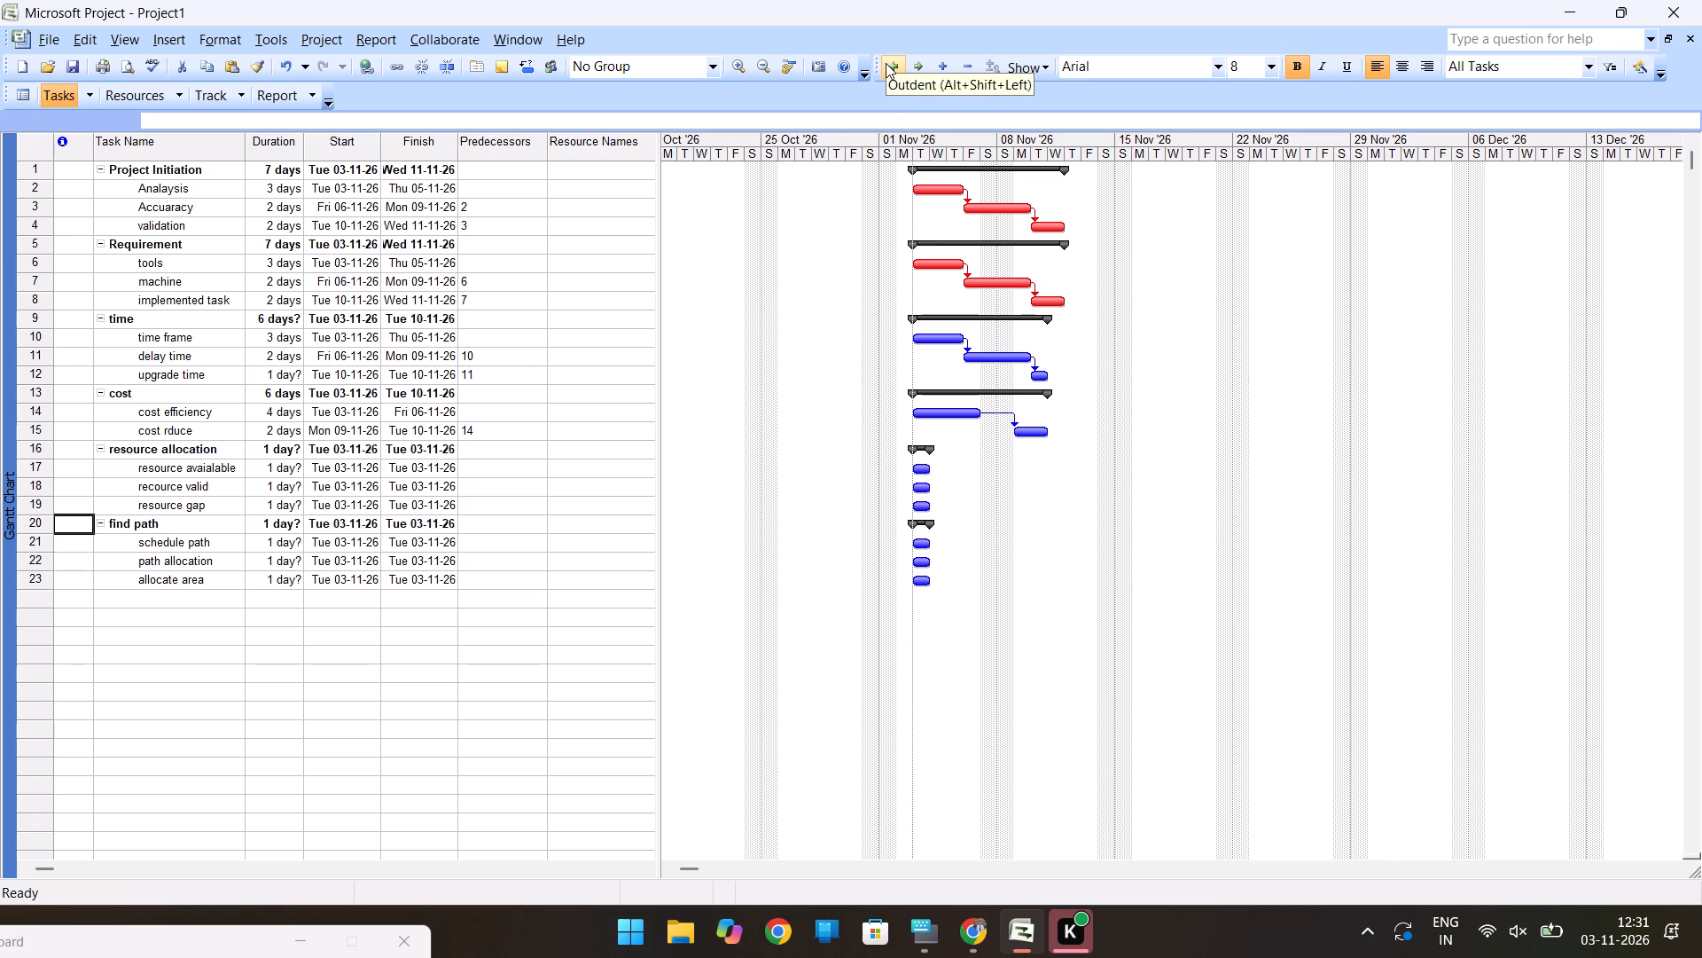
click(182, 603)
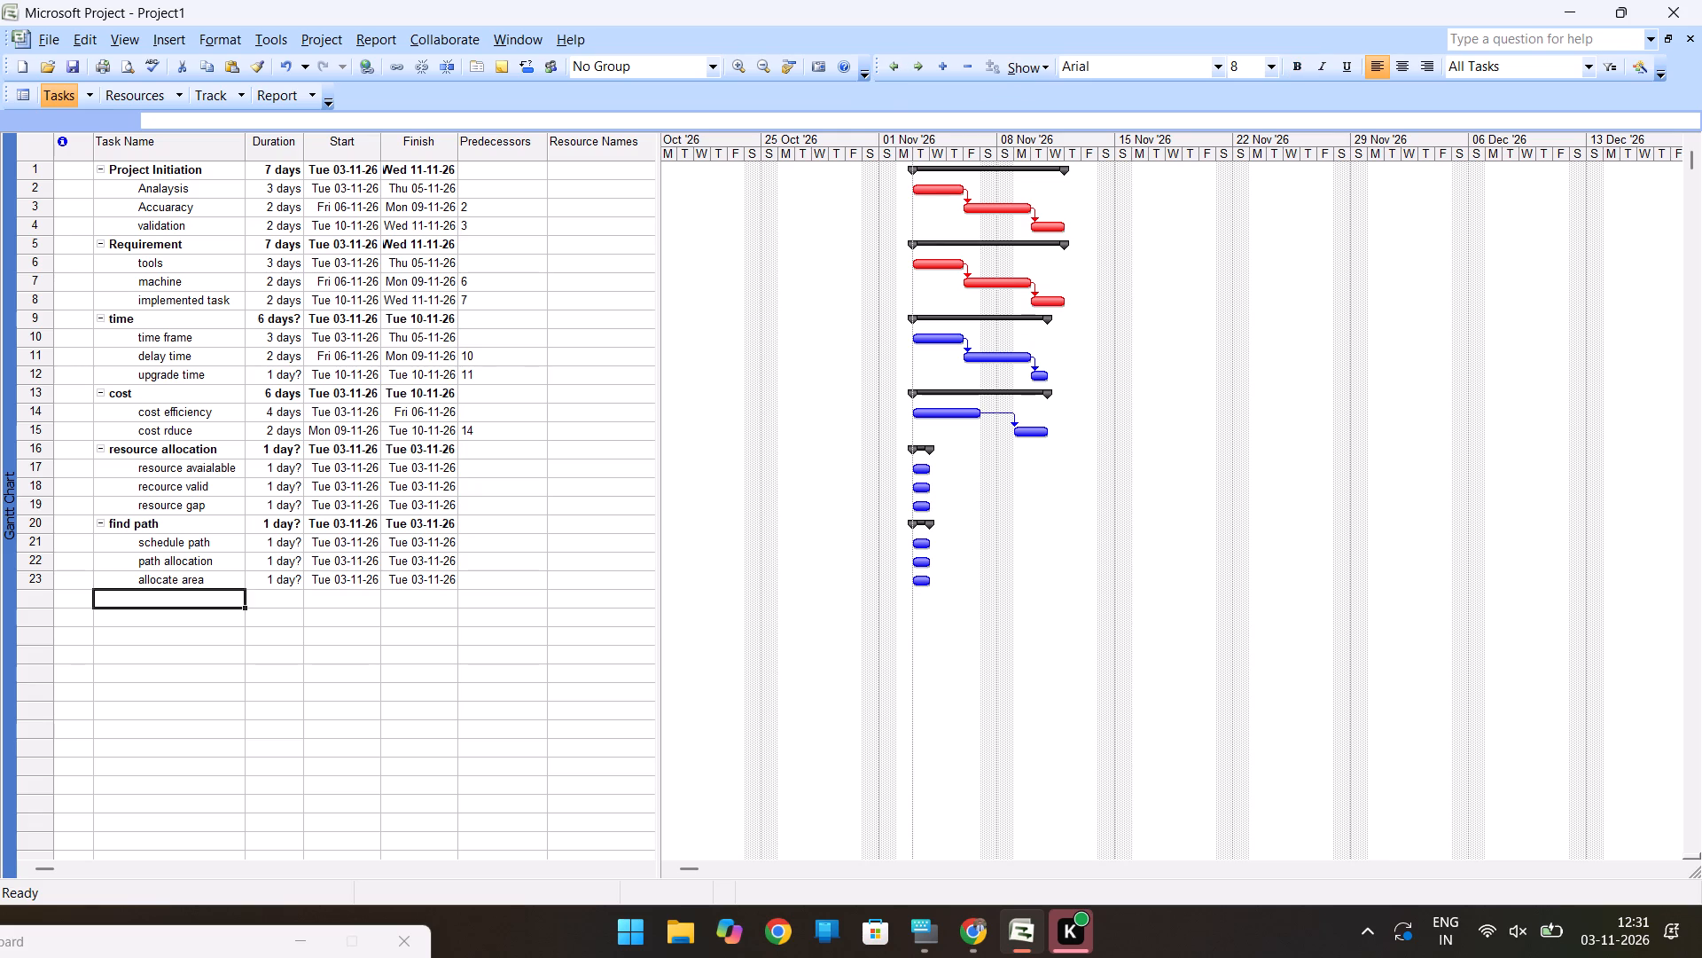
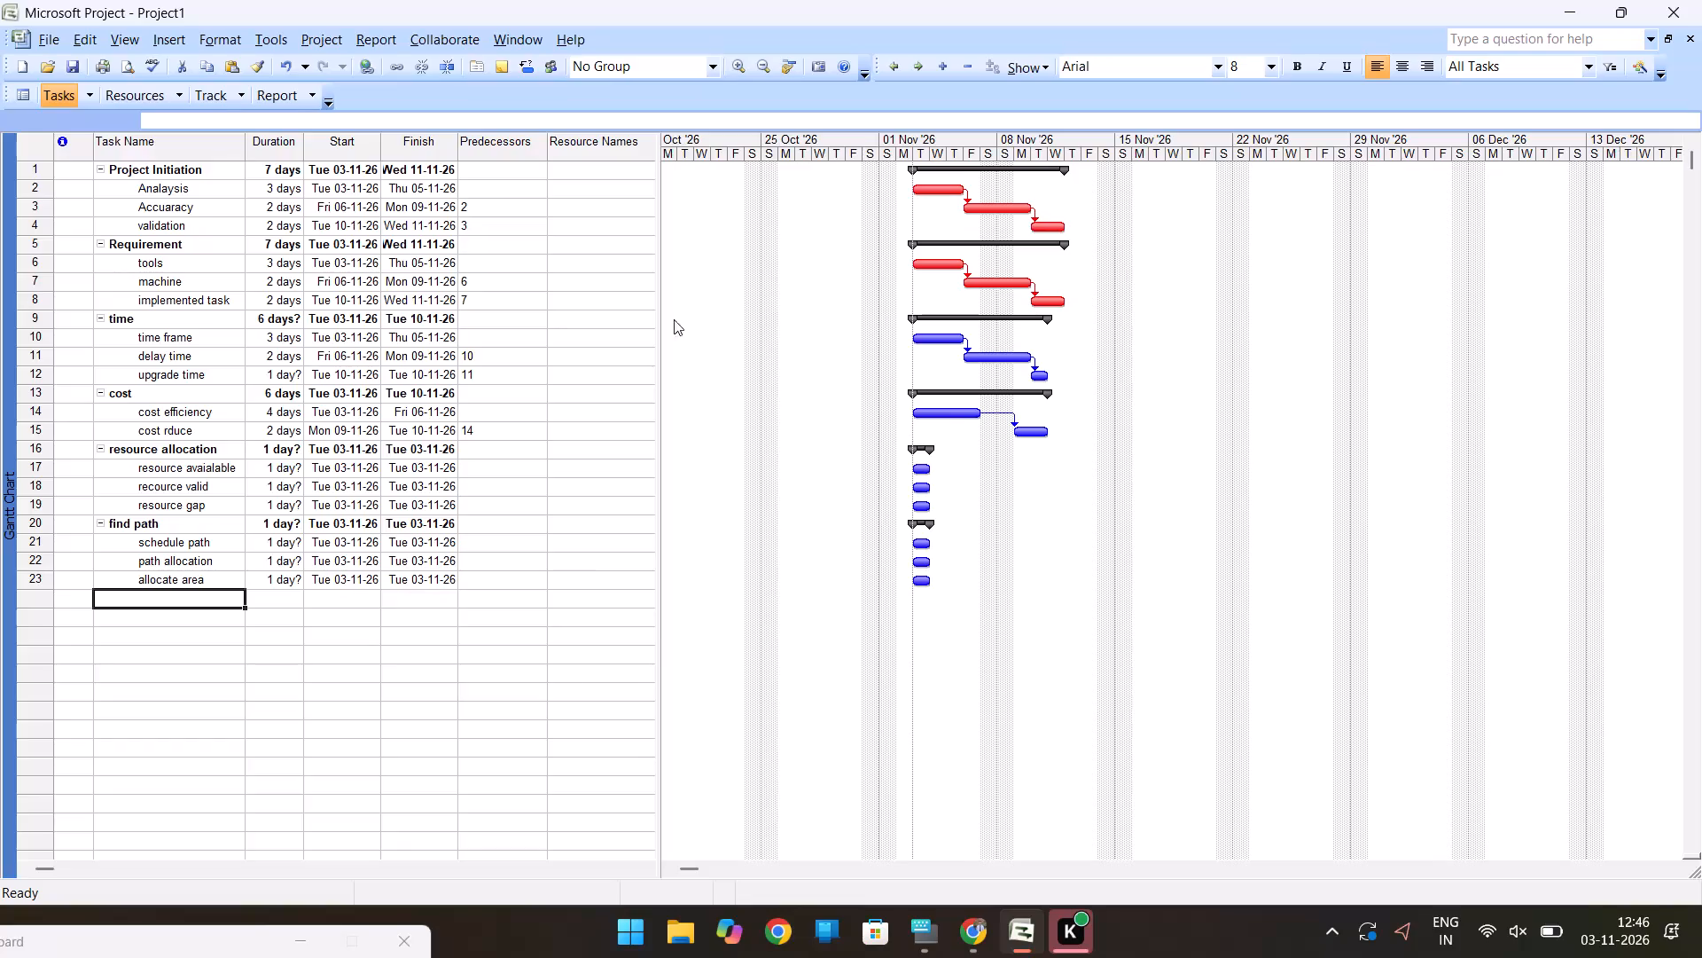
Close the project and save its changes as Project1 in the Documents folder, replacing the existing file of that name.
click(1663, 0)
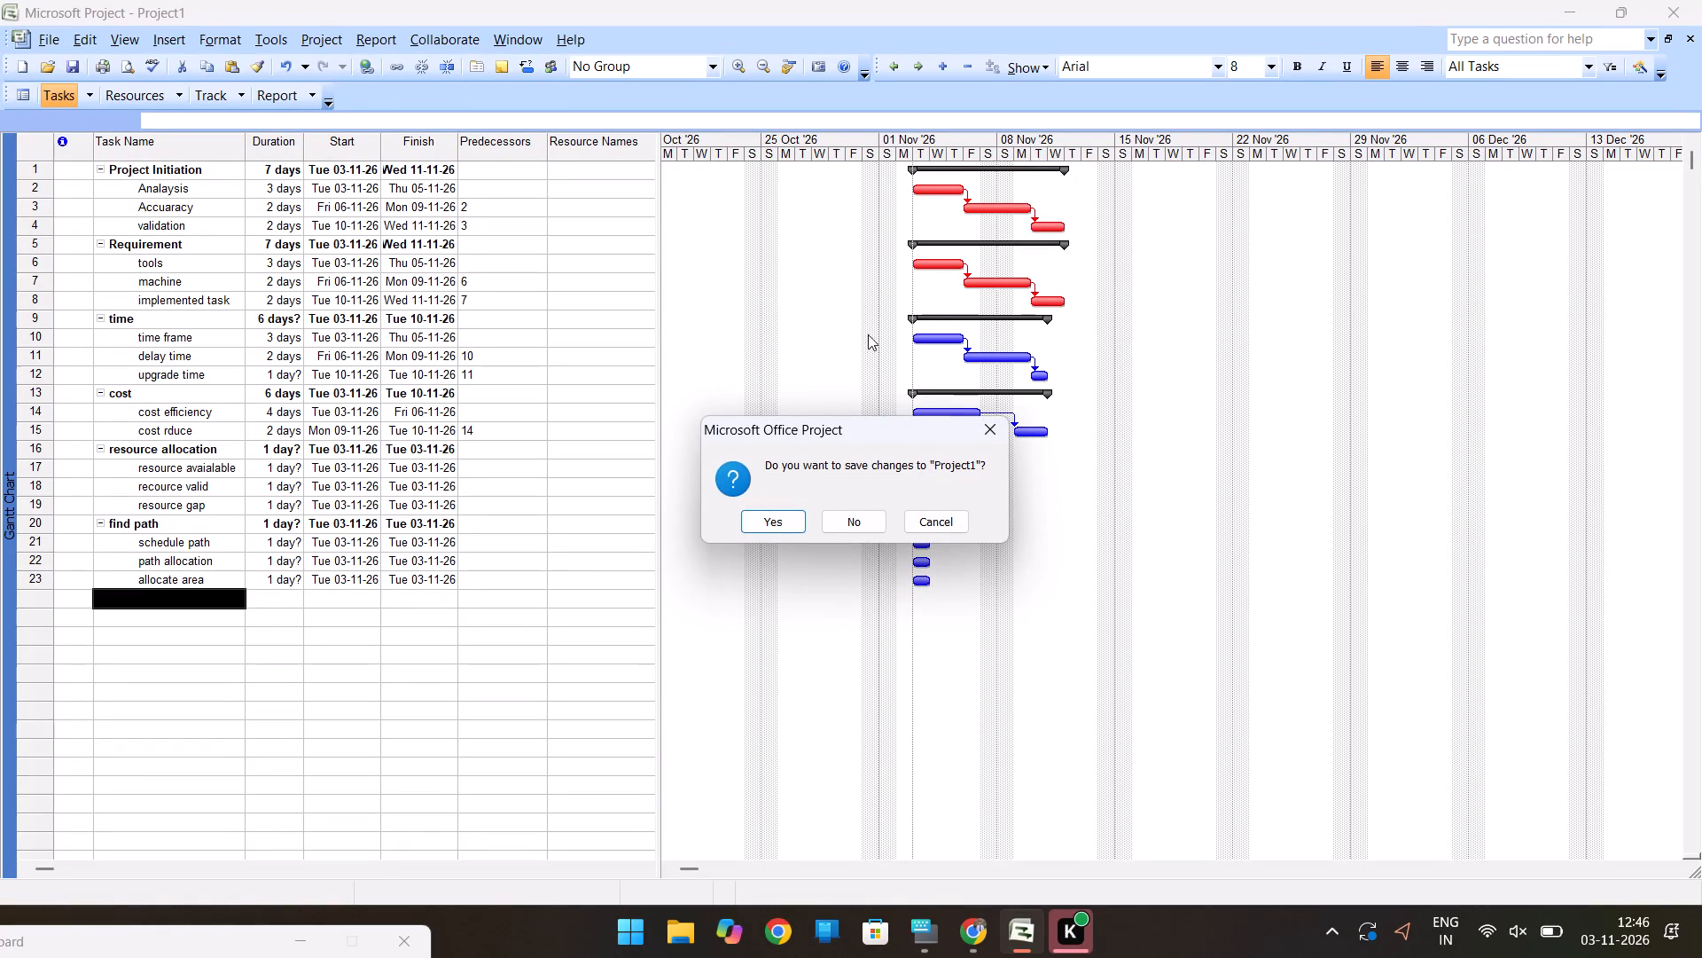
click(776, 528)
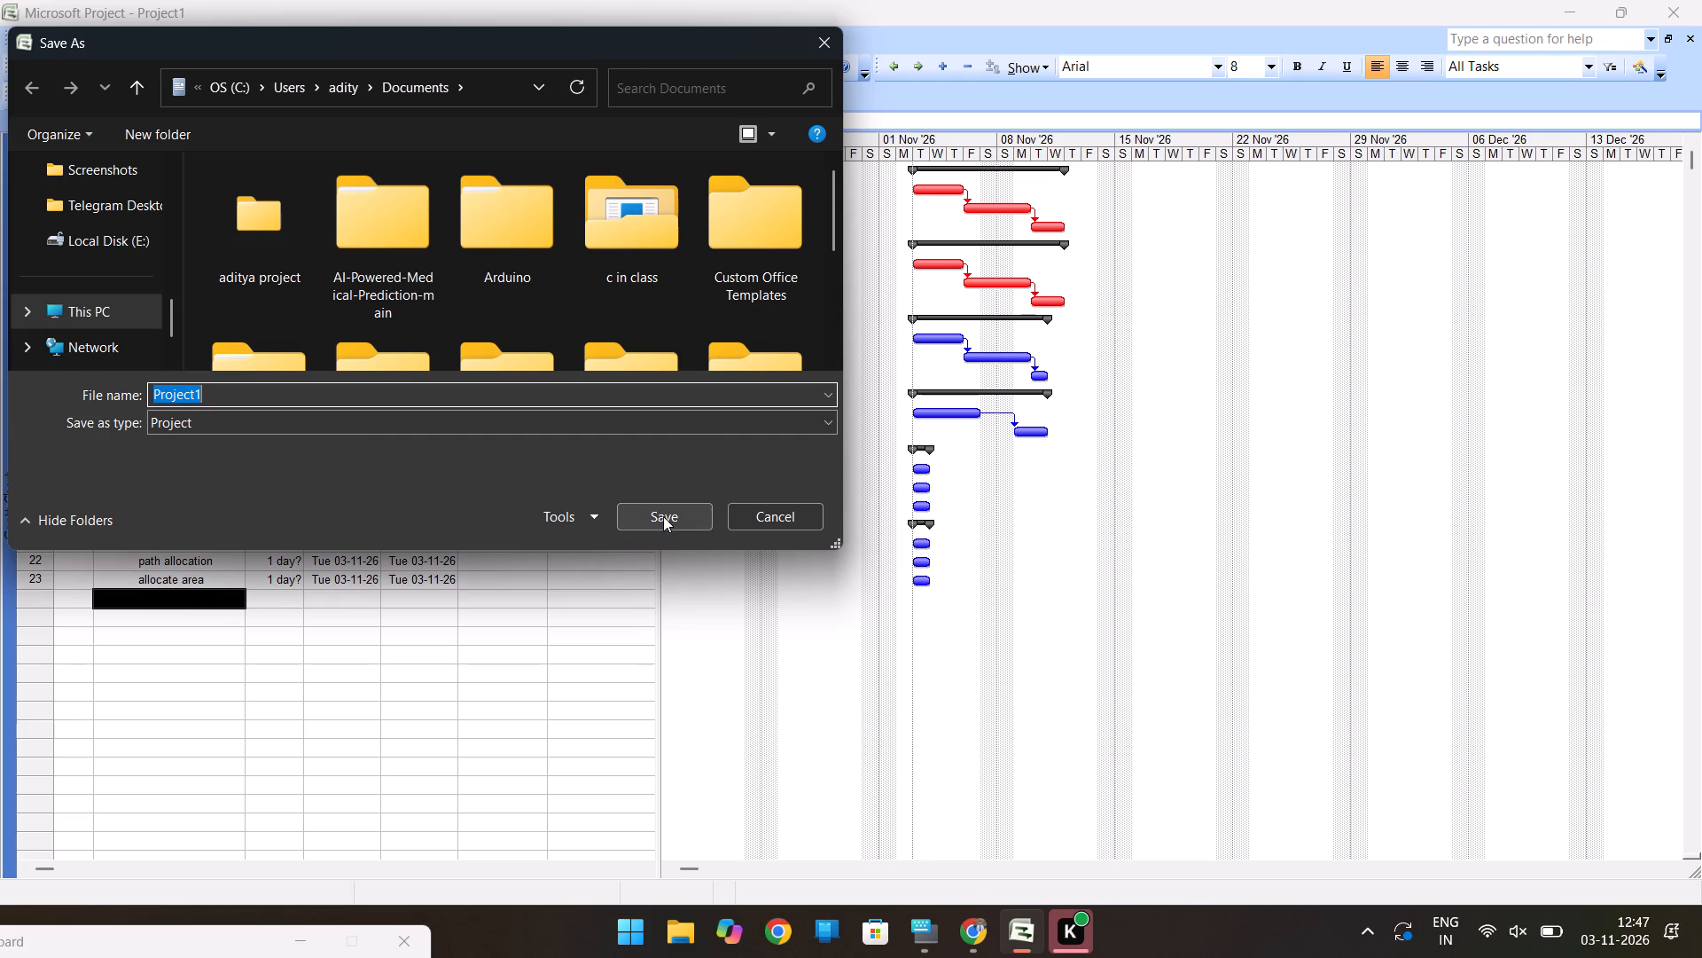
click(663, 516)
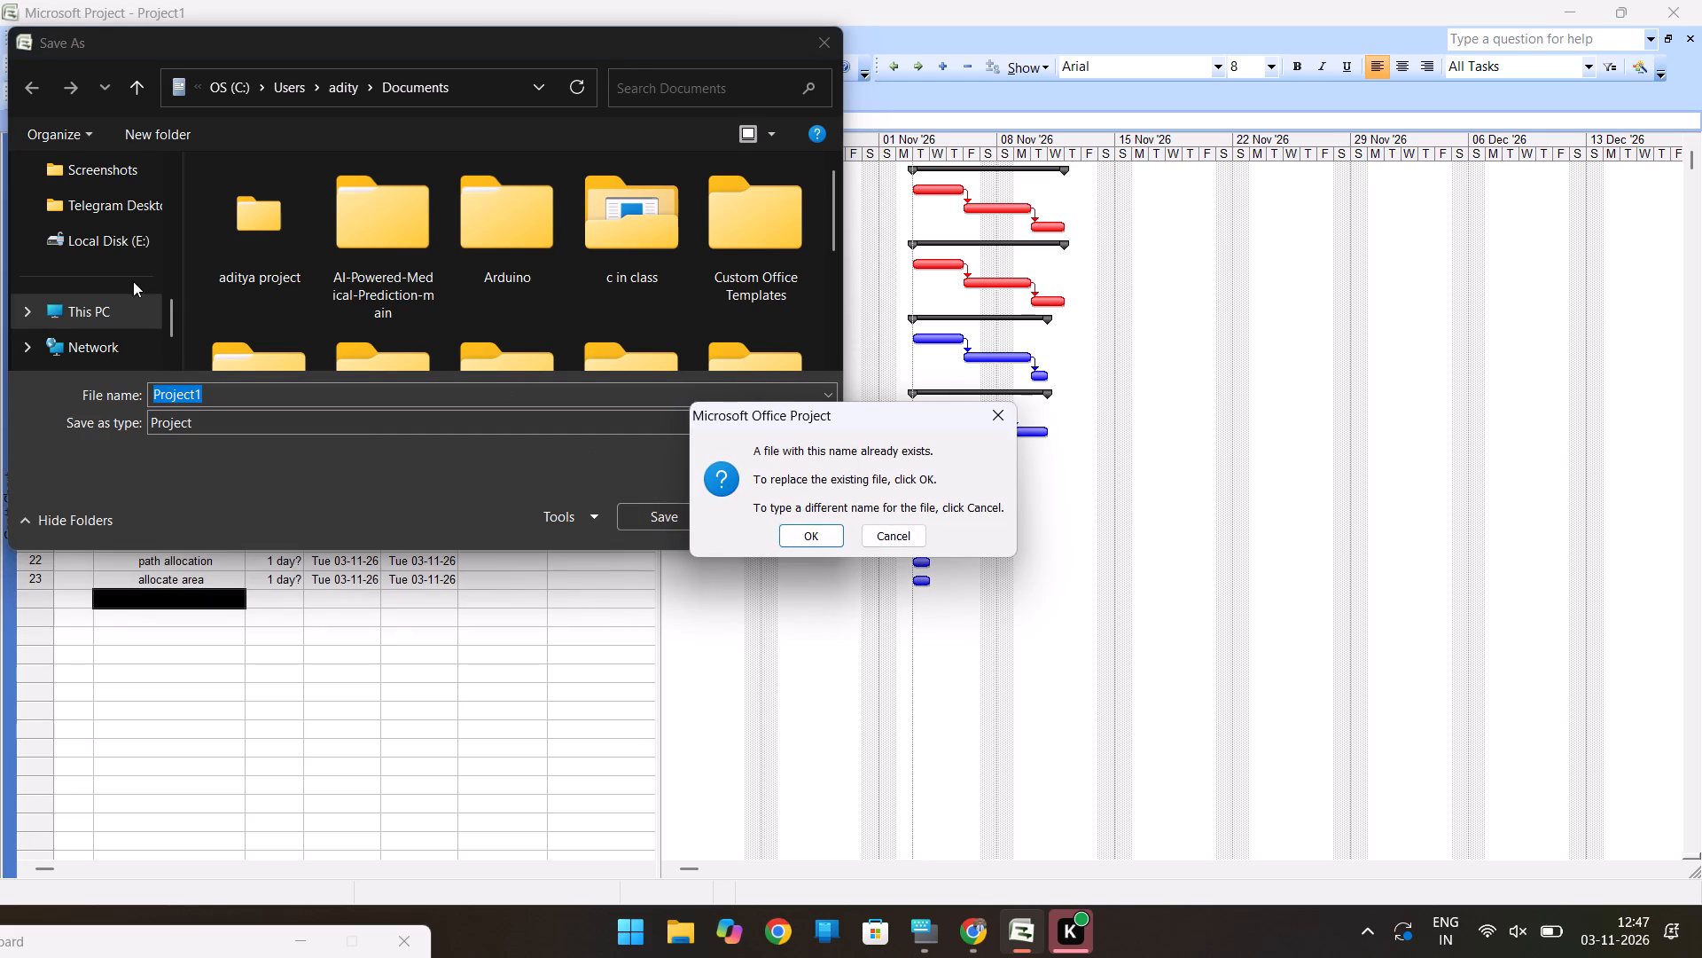
scroll(88, 172, up, 4)
click(228, 399)
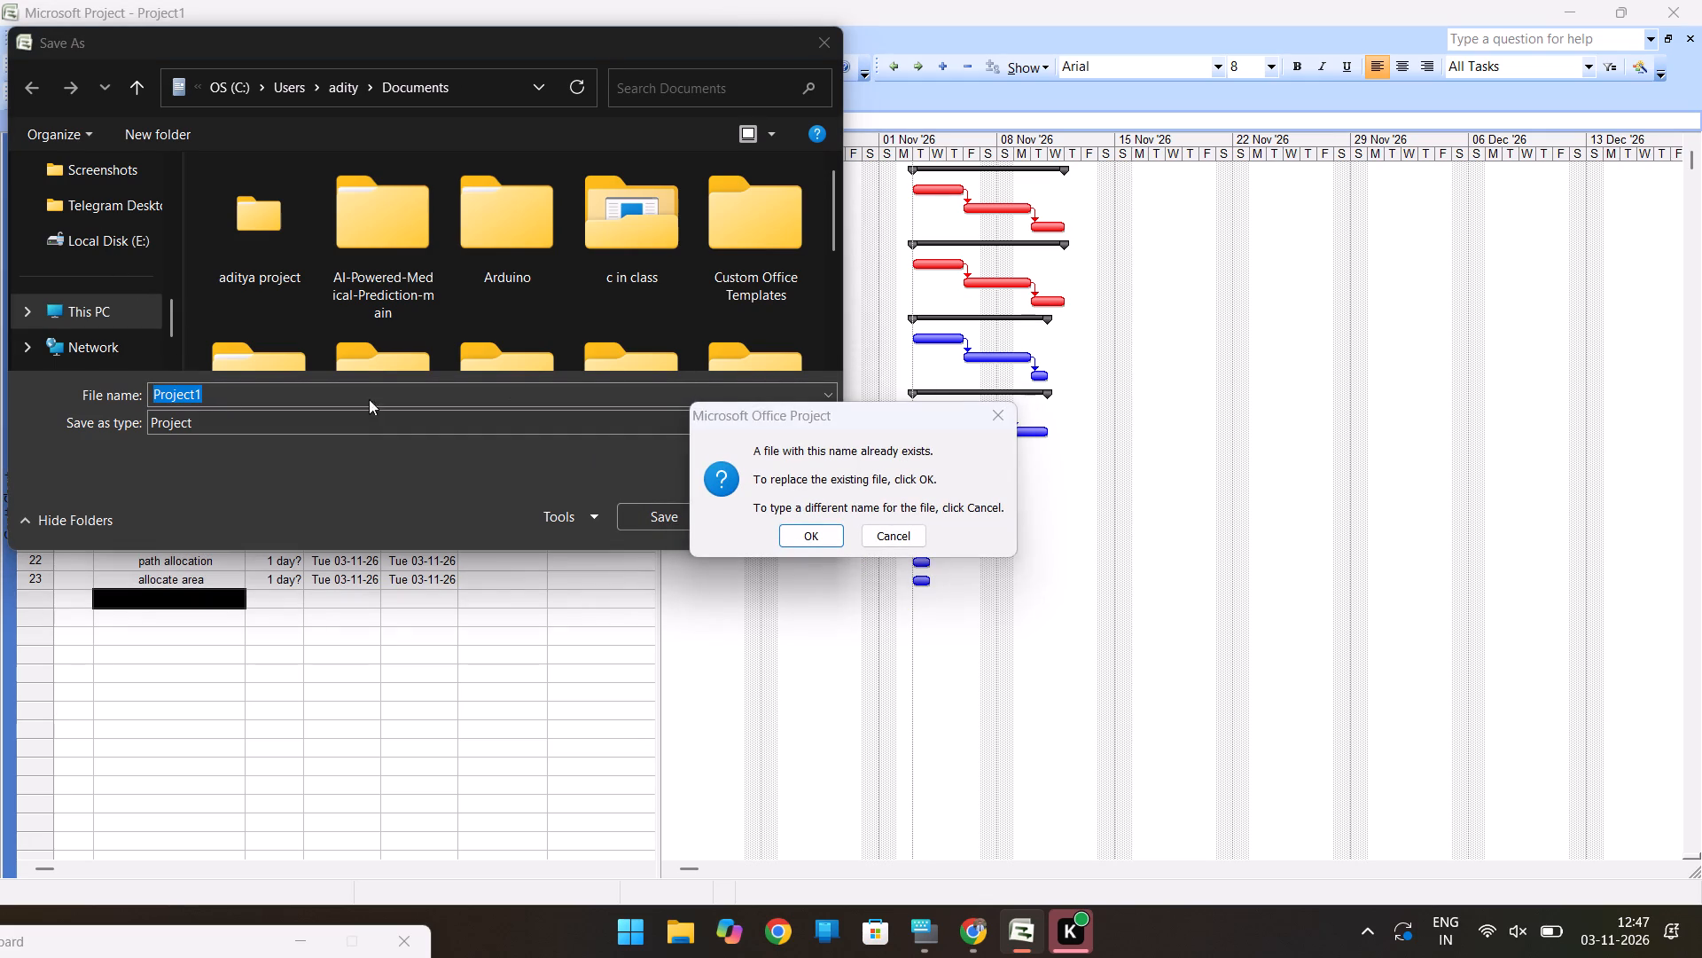
click(816, 535)
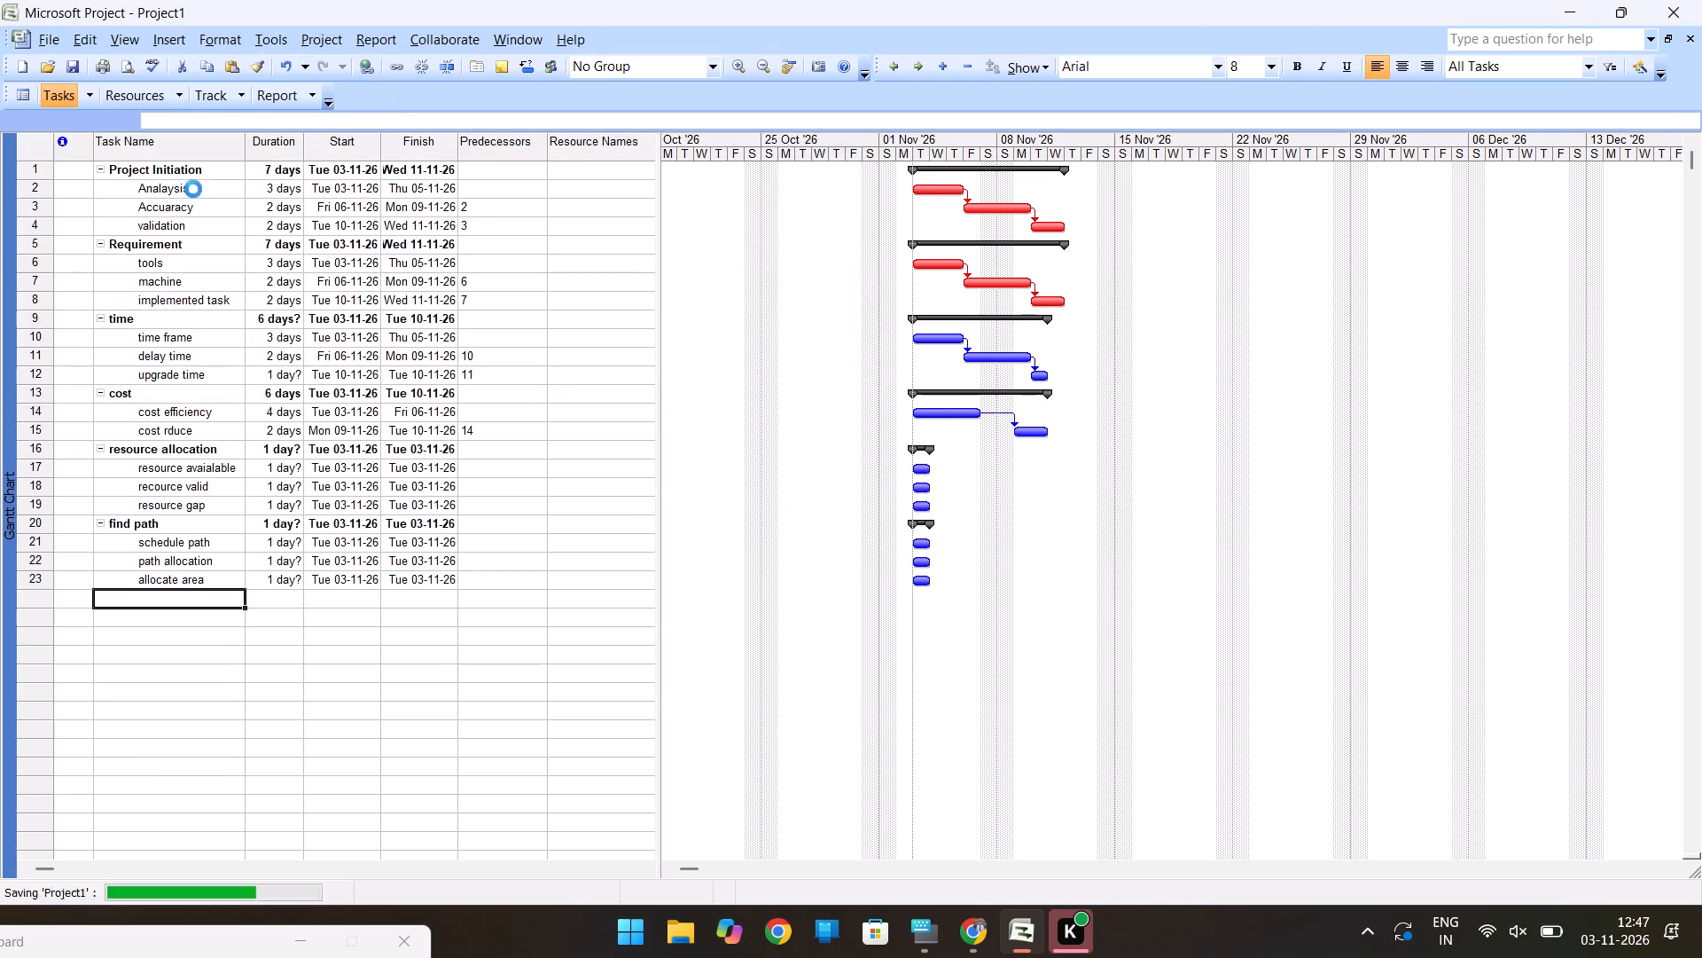
Close the Chrome window showing the Software Project Task List chat.
click(1701, 0)
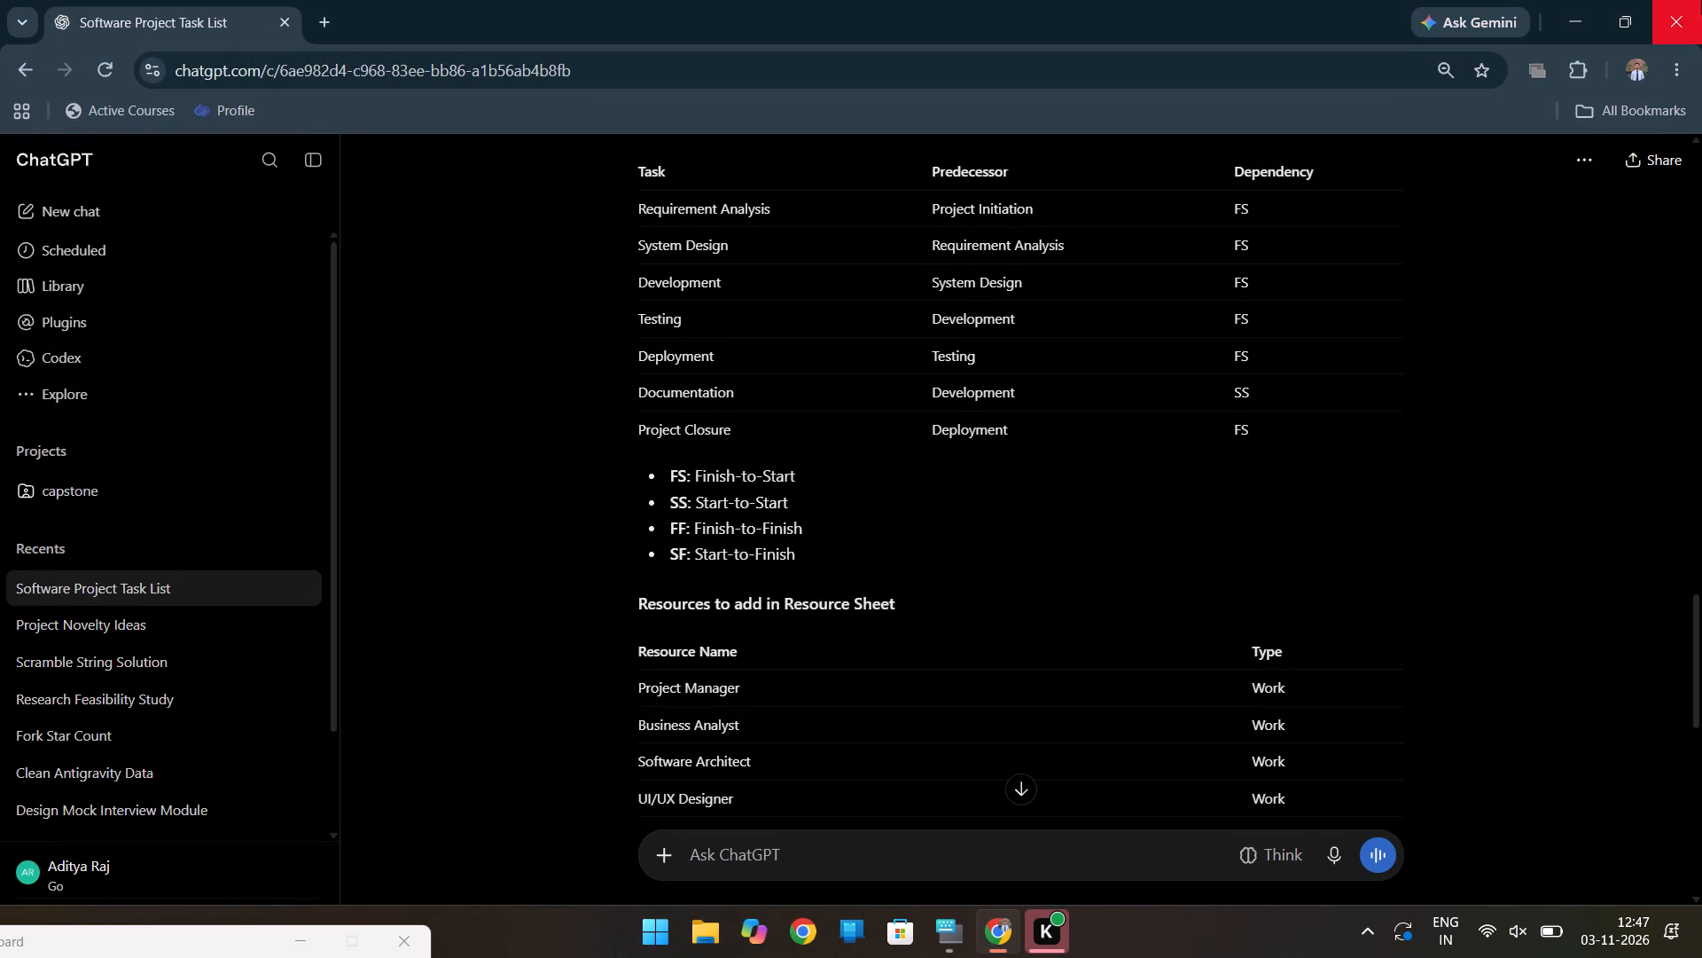